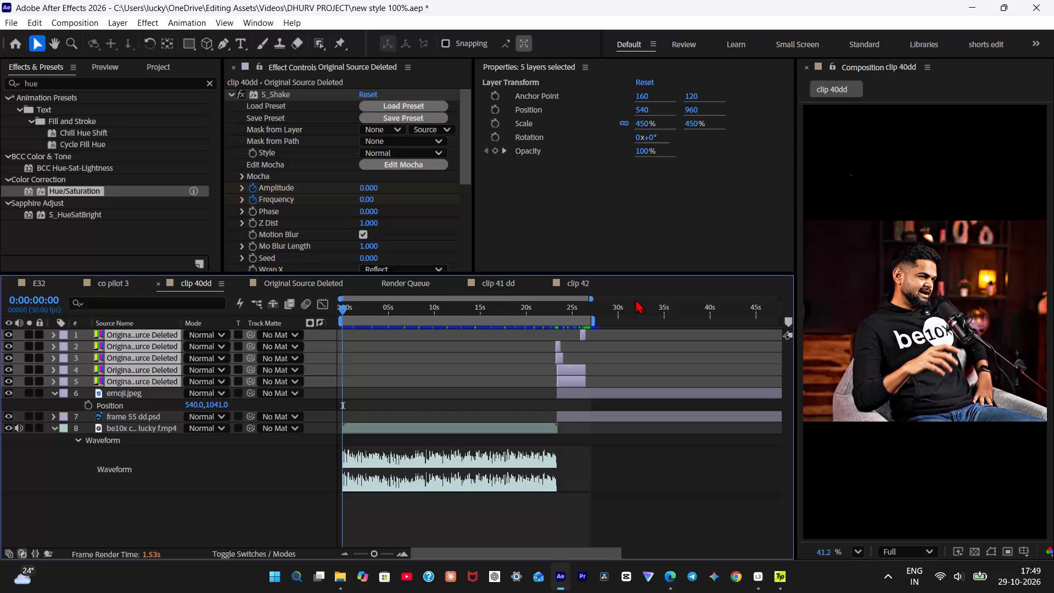
left_click_drag(410, 310, 357, 303)
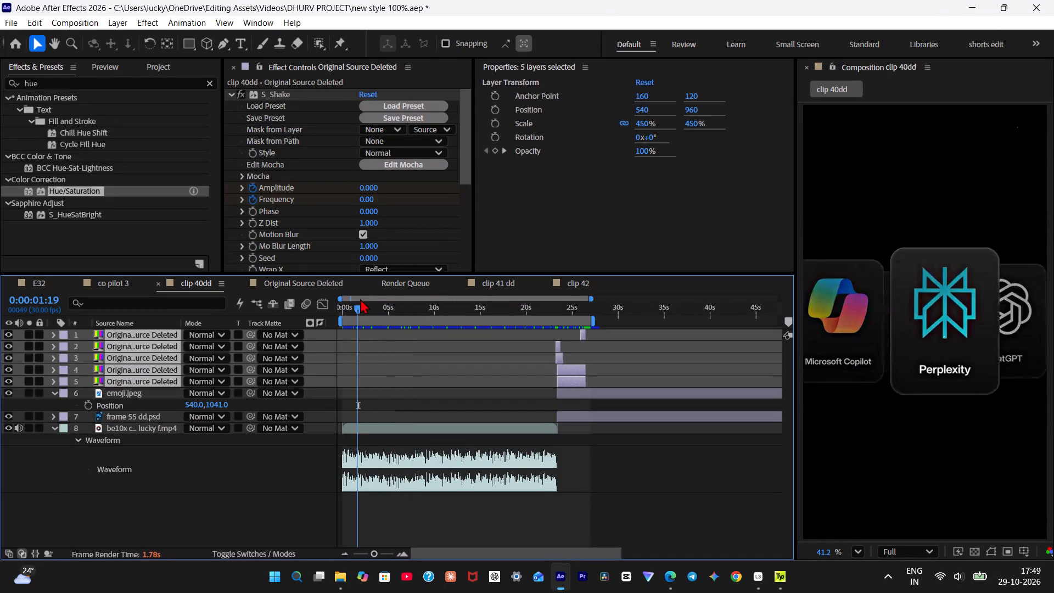
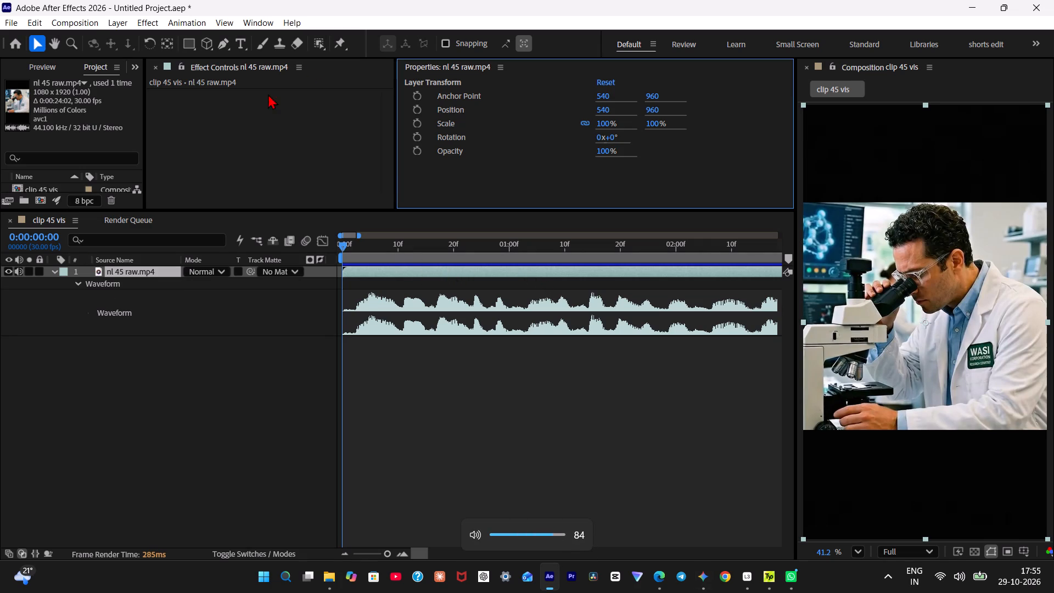
Set the composition preview resolution to Quarter.
left_click(906, 549)
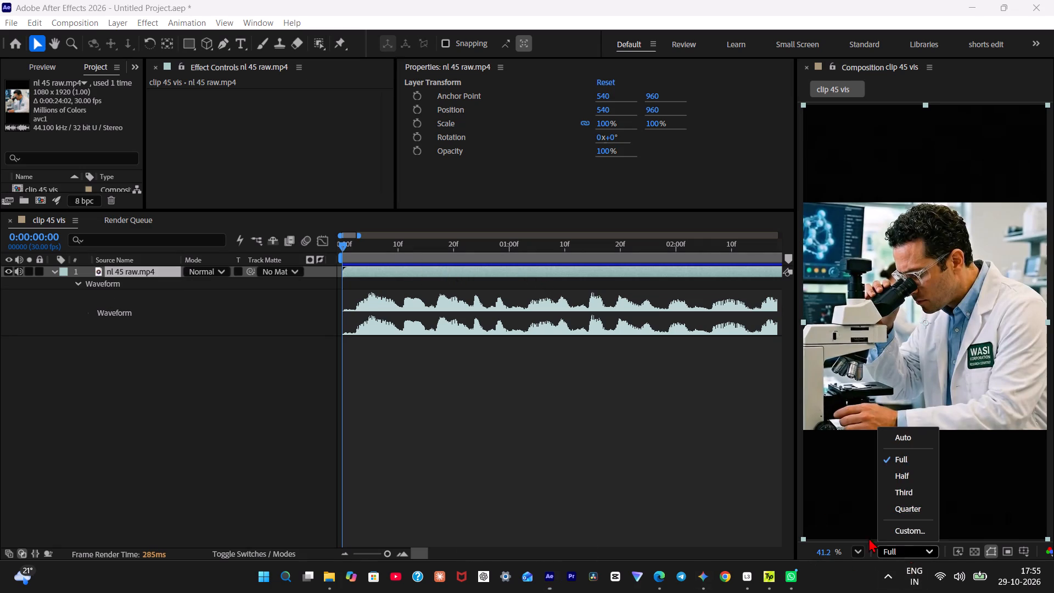
left_click(898, 511)
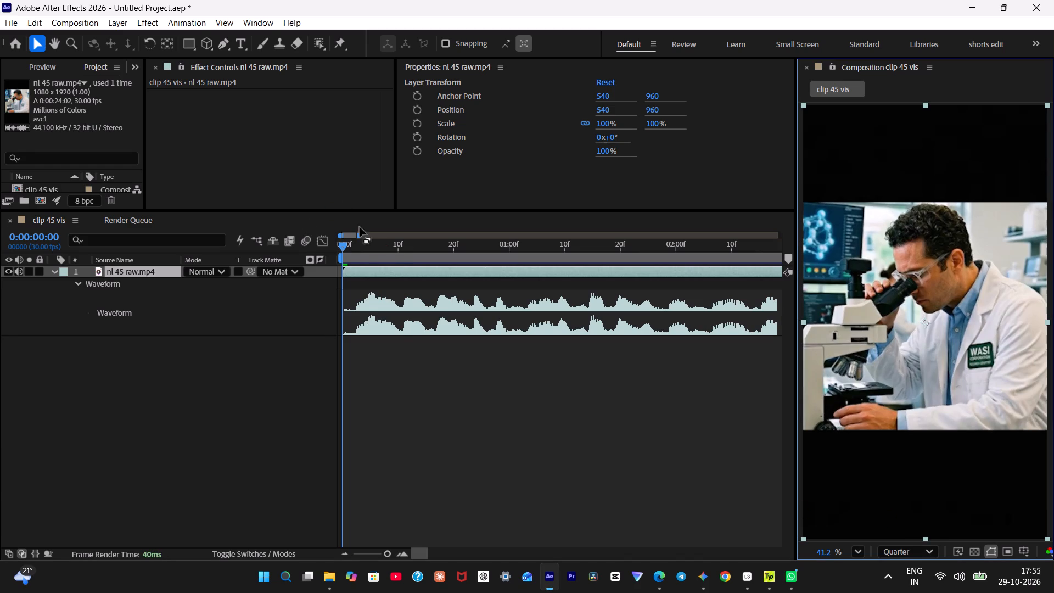
Scrub and play the first seconds of the clip from the start to check the opening speech.
left_click_drag(393, 247, 363, 251)
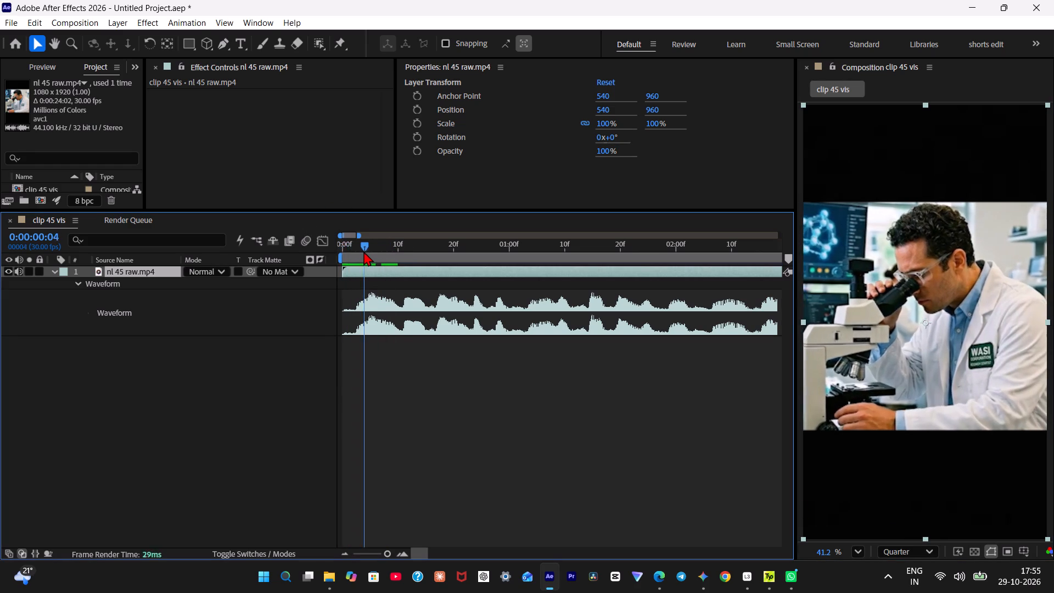
left_click_drag(363, 251, 288, 264)
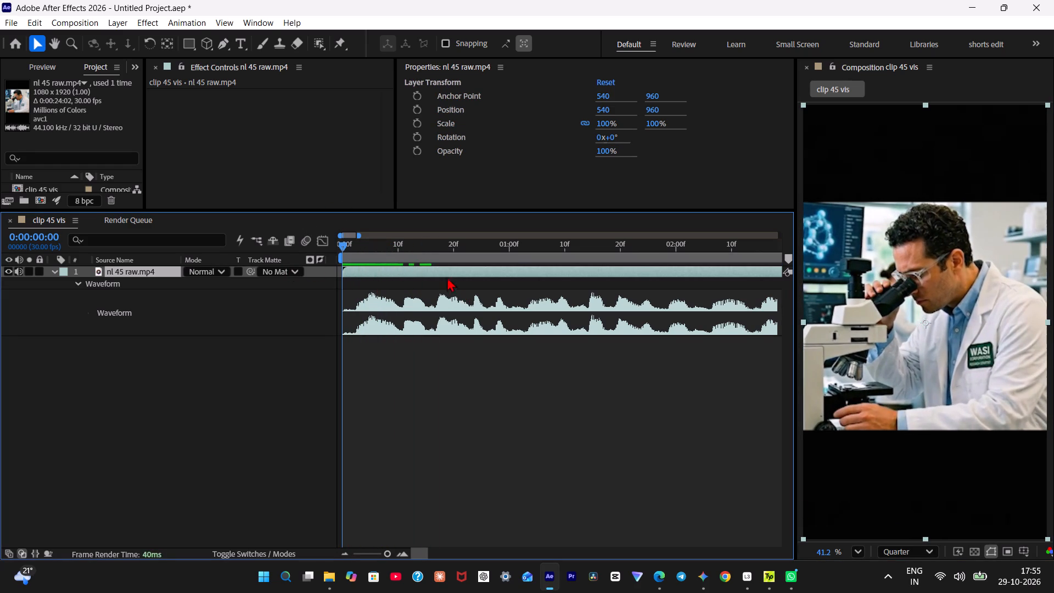
key("space")
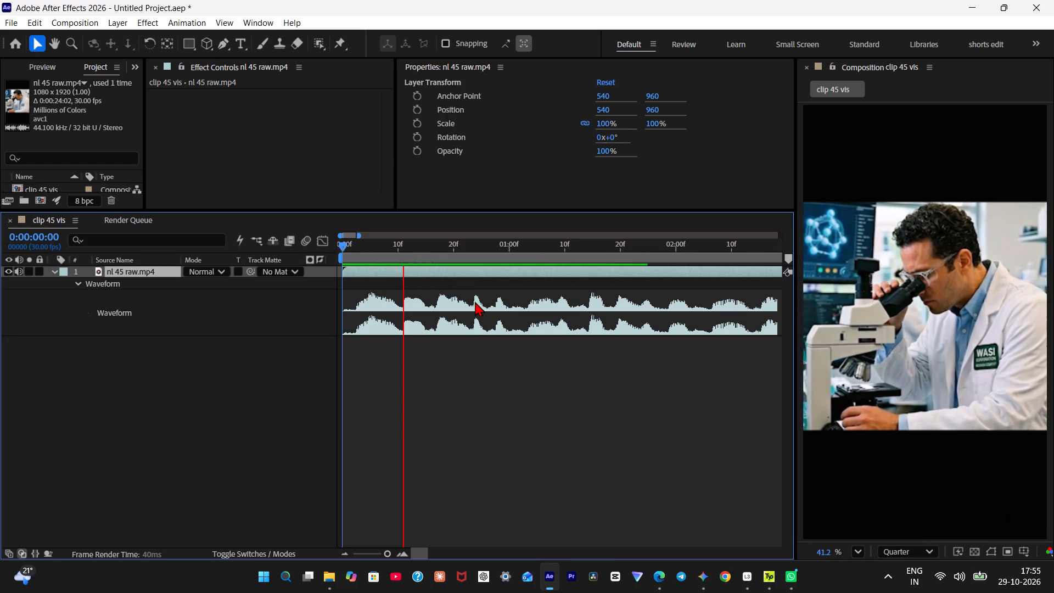
left_click_drag(457, 248, 292, 243)
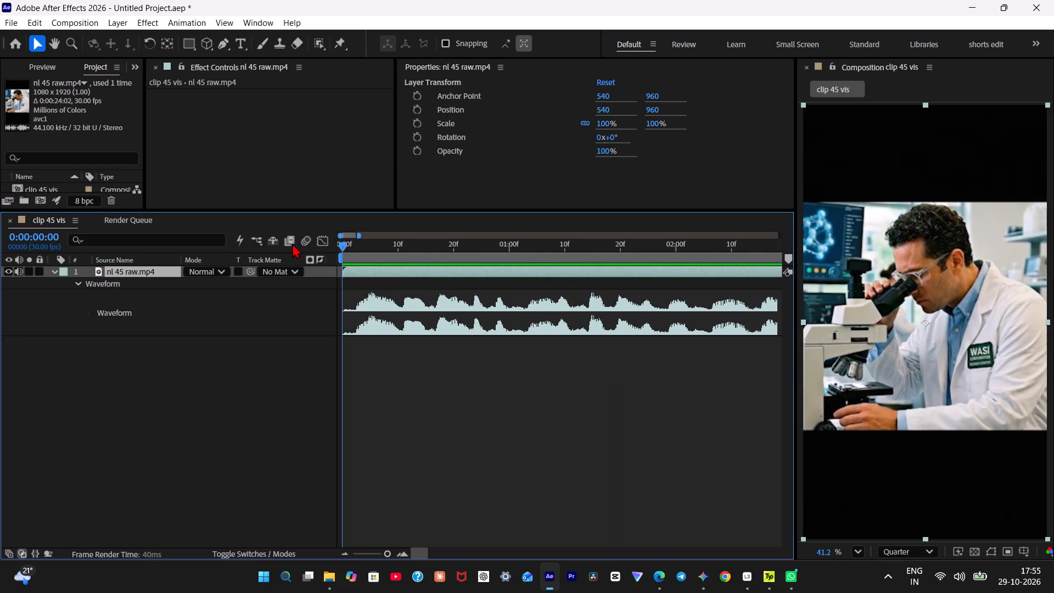
left_click_drag(292, 243, 289, 243)
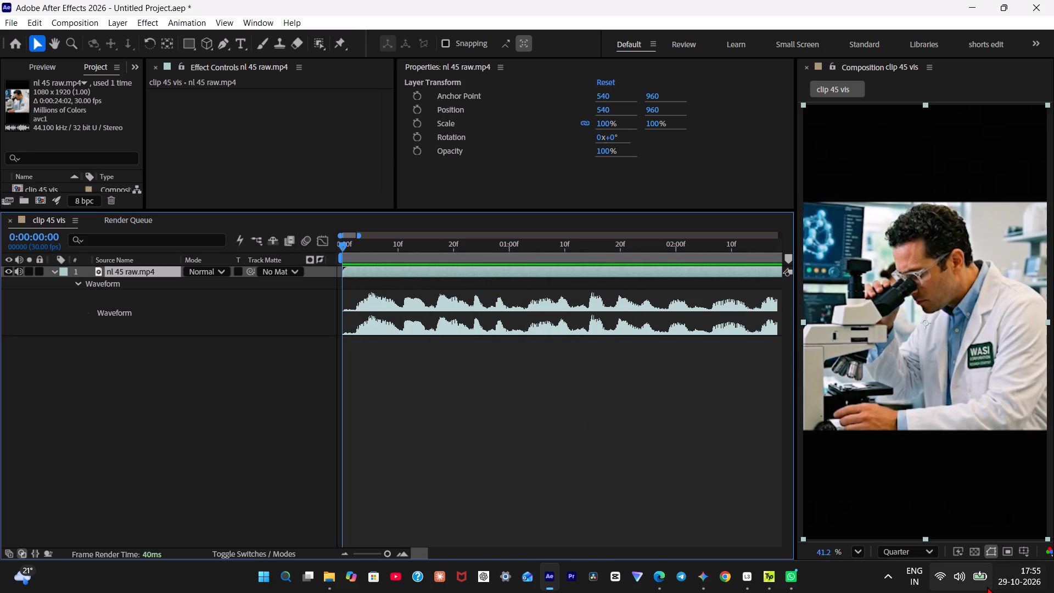
Lower the system sound volume.
left_click(987, 586)
left_click_drag(920, 490, 884, 486)
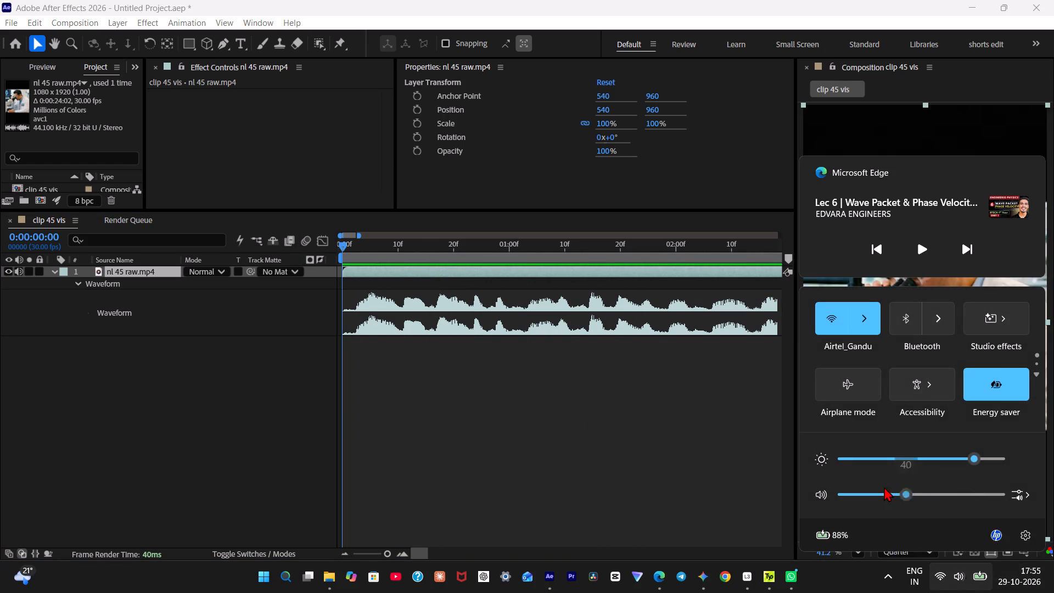
left_click_drag(884, 486, 860, 486)
Replay the beginning of the clip to hear where the first words fall.
left_click_drag(469, 239, 379, 244)
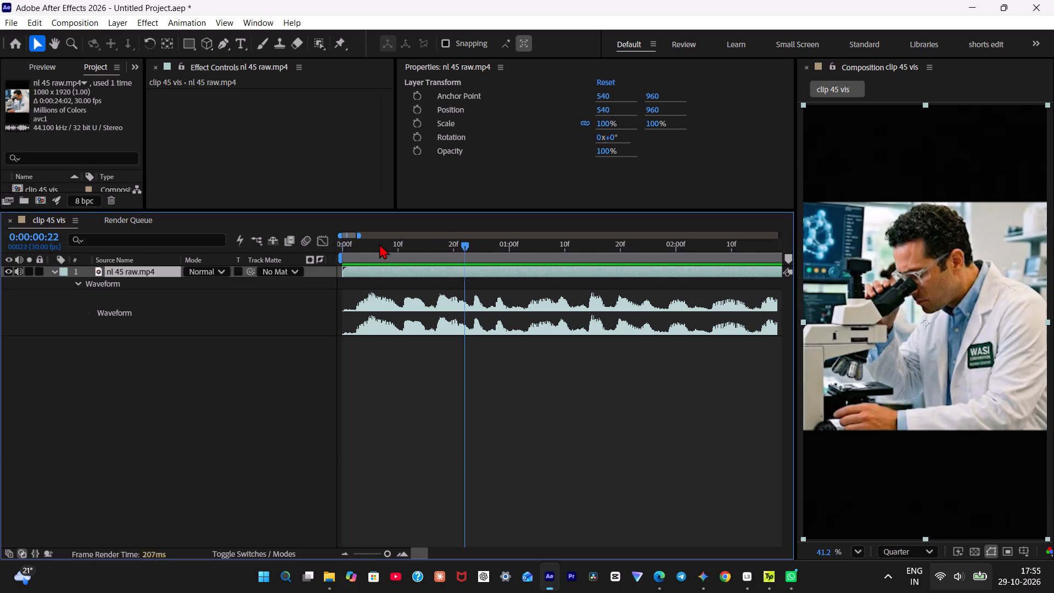
left_click_drag(379, 244, 308, 244)
key("space")
key("space")
Add a text layer with the copied phrase "1976 mein ek" near the frame's centre, with the playhead at 0:00:00:01.
left_click_drag(418, 251, 401, 249)
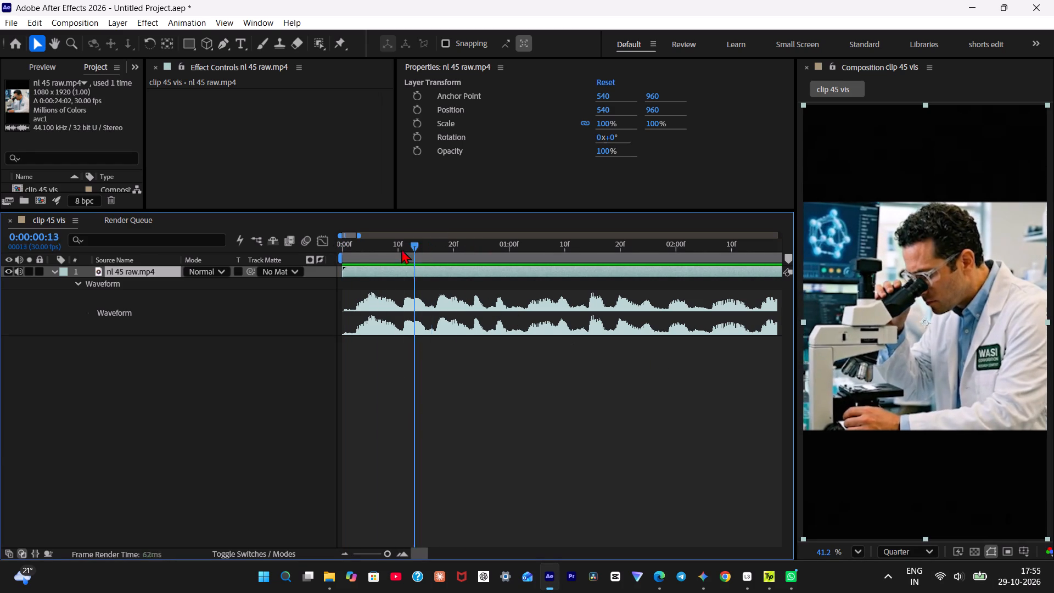
left_click_drag(401, 249, 347, 249)
key("ctrl+t")
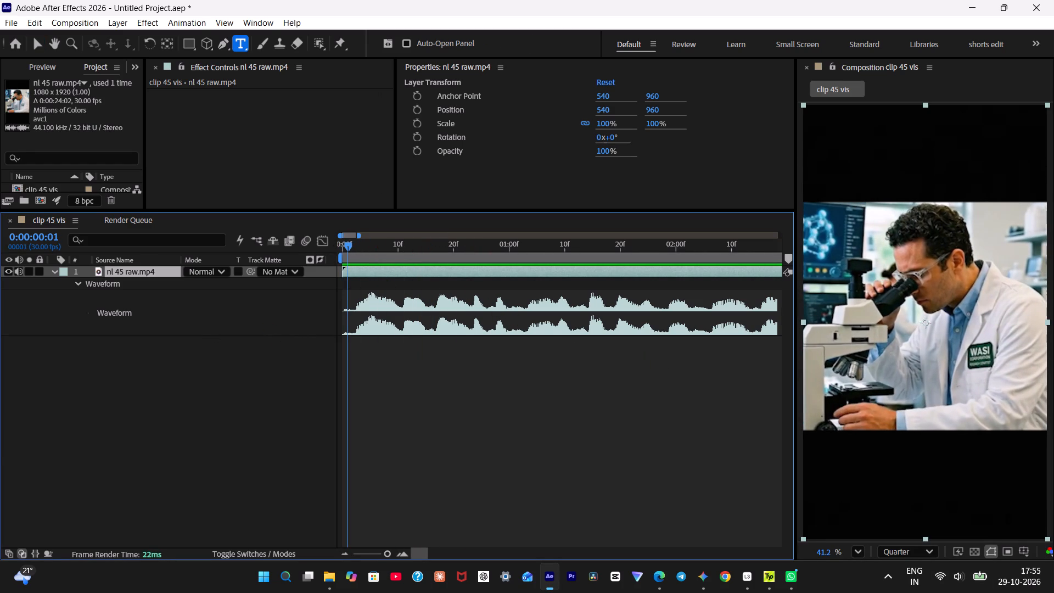
left_click(894, 341)
key("ctrl+v")
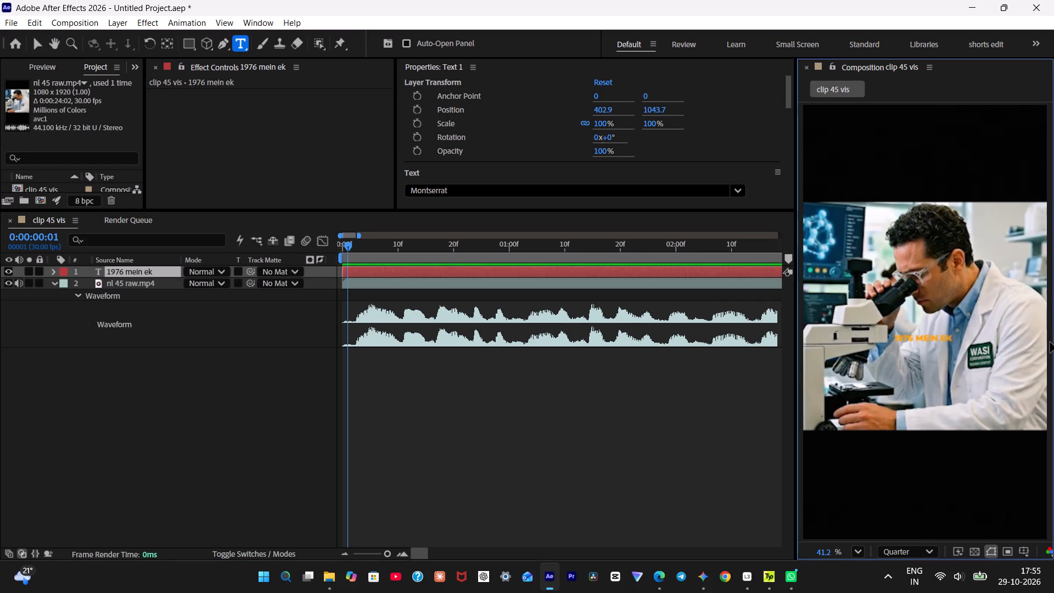
Apply the recent animation preset "yellow text 02" to the "1976 mein ek" text layer.
left_click(172, 24)
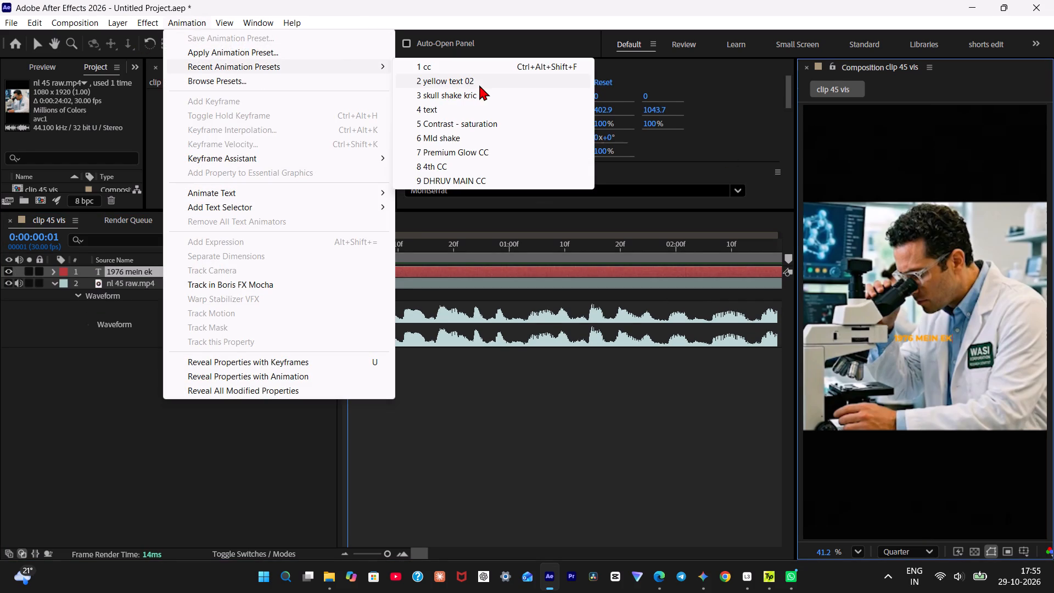
left_click(479, 85)
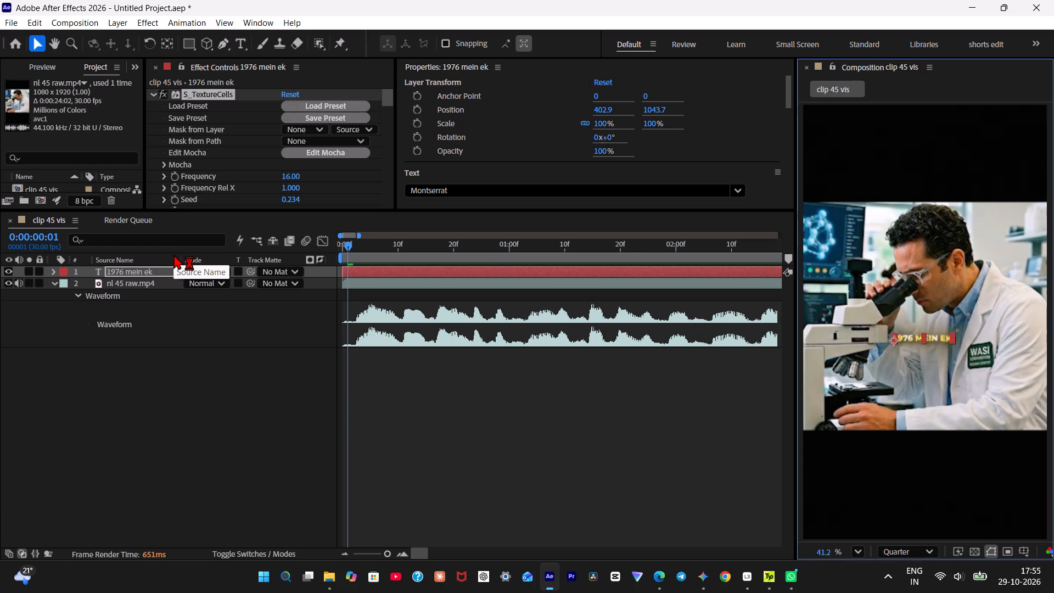
Set the scale of the "1976 mein ek" text layer to 141%.
left_click(134, 267)
key("s")
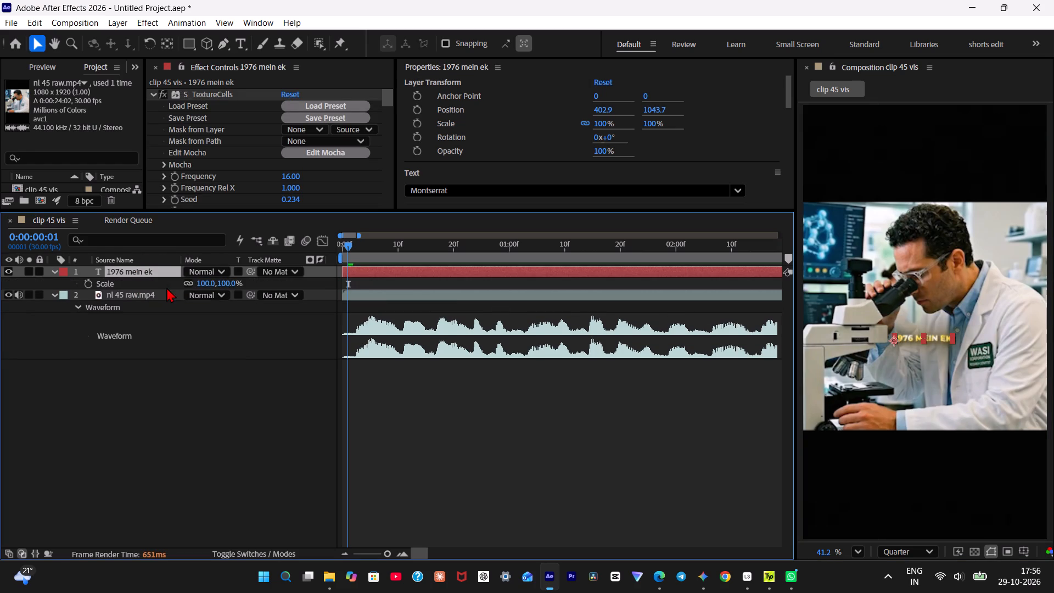
left_click(203, 287)
type("141")
key("Return")
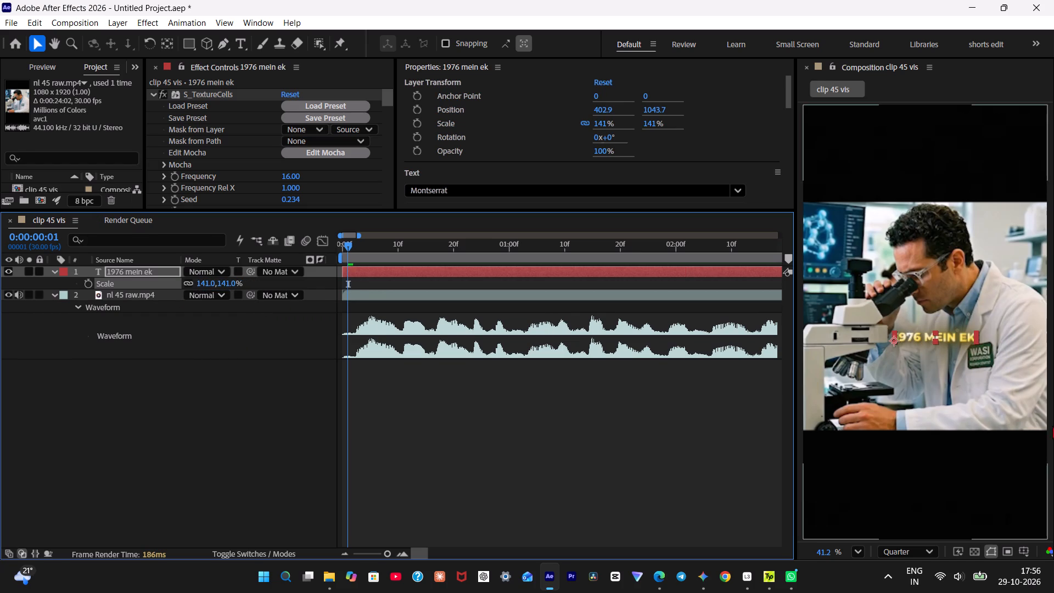
Show the proportional grid over the composition preview.
left_click(1028, 549)
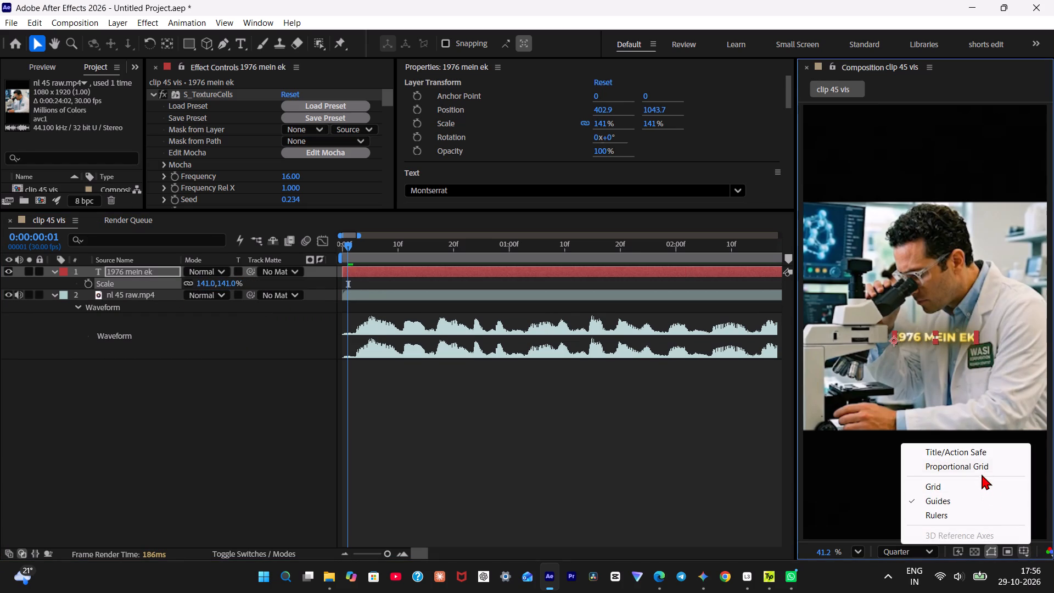
left_click(982, 471)
Centre the "1976 mein ek" caption horizontally against the grid by setting its X position to 354.9.
left_click(148, 273)
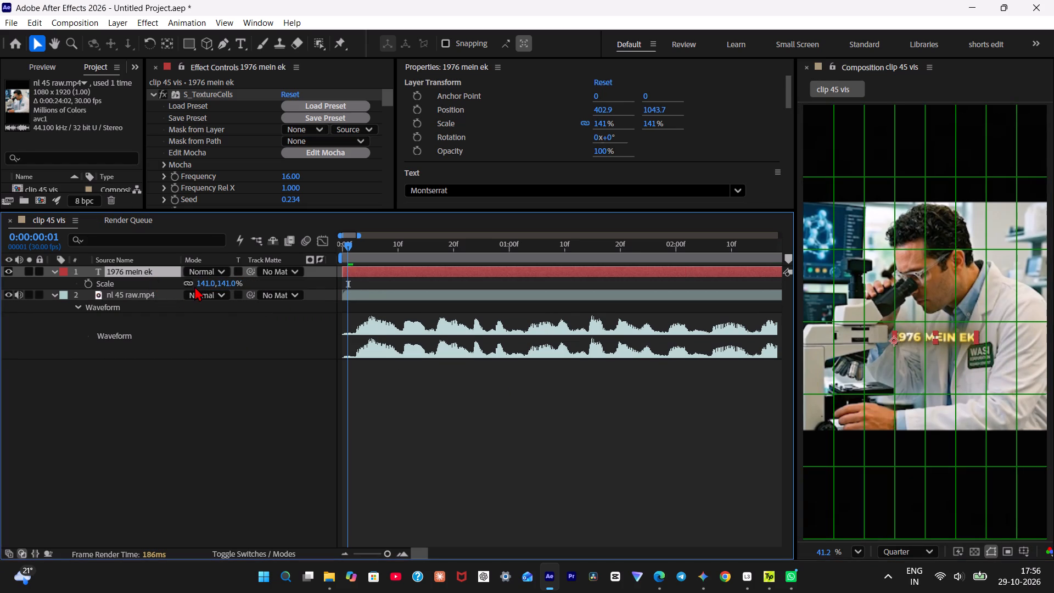
key("p")
left_click_drag(196, 284, 160, 301)
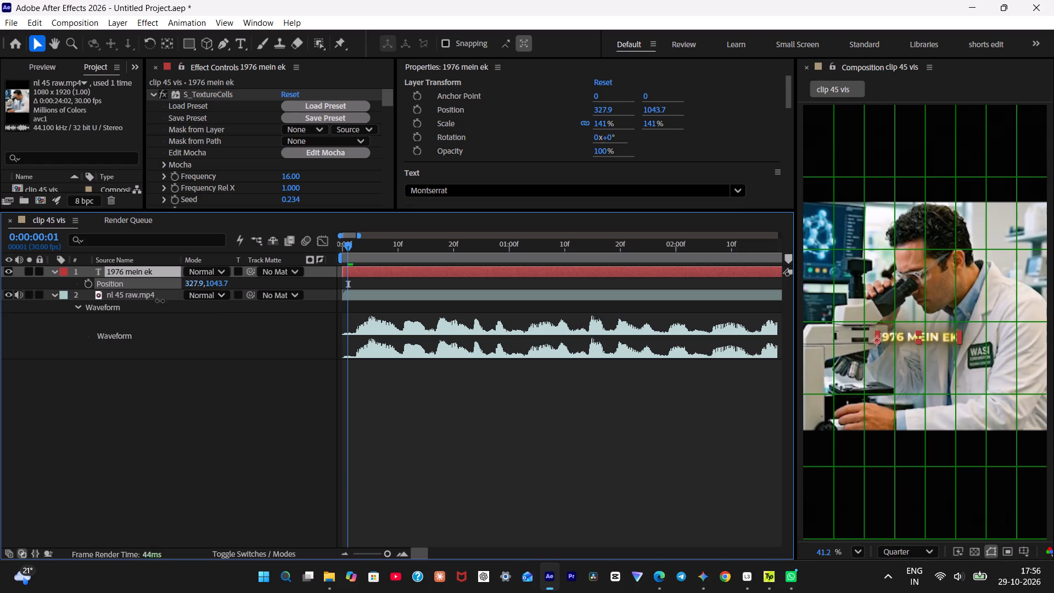
left_click_drag(160, 301, 182, 306)
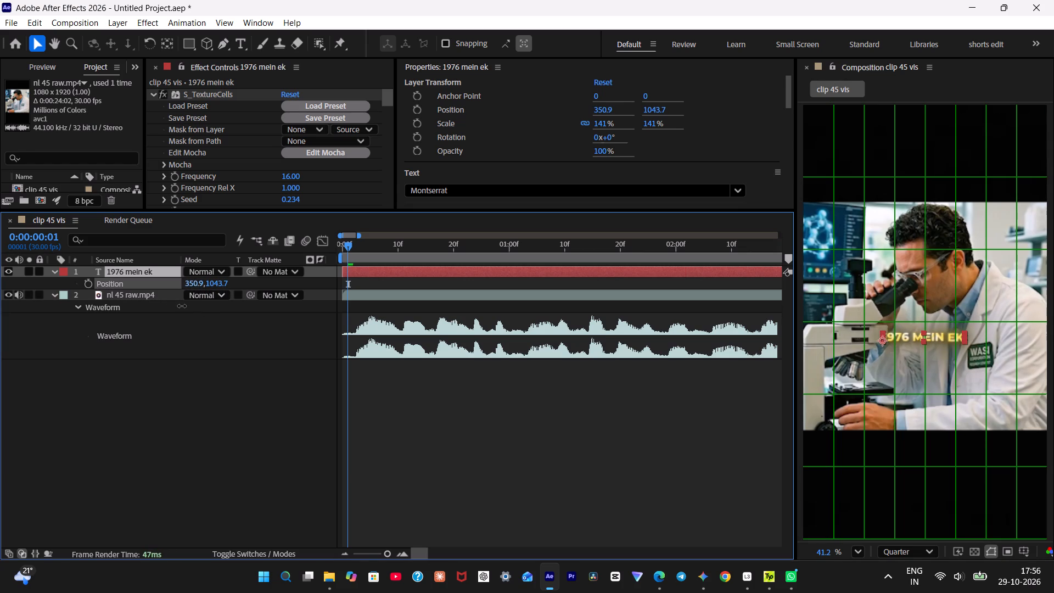
left_click_drag(182, 306, 184, 306)
Play the clip's first second and a half in short bursts to match the spoken words with the waveform.
left_click_drag(368, 246, 362, 245)
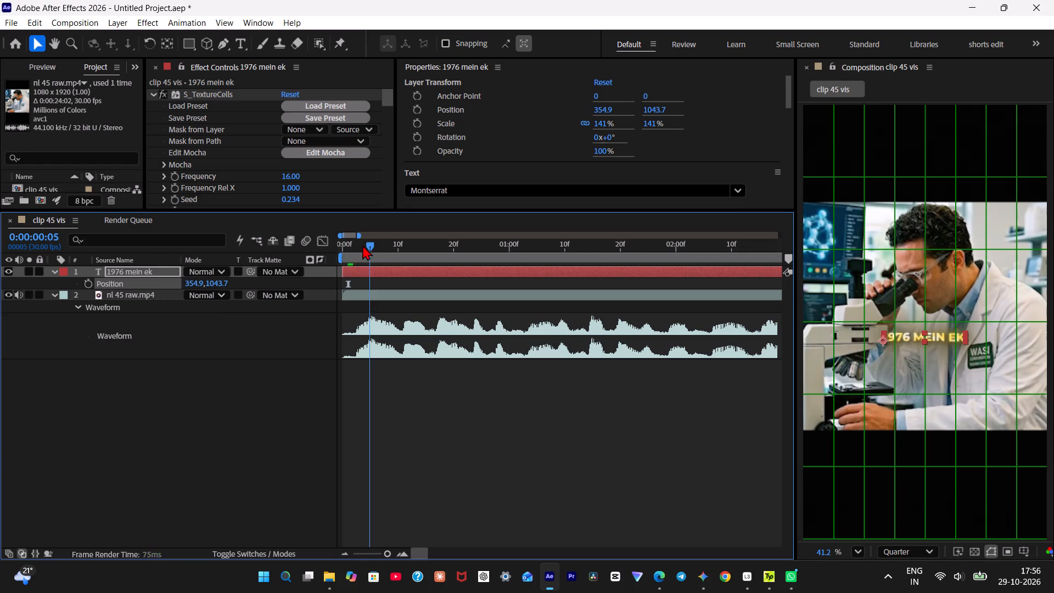
left_click_drag(362, 245, 315, 263)
key("space")
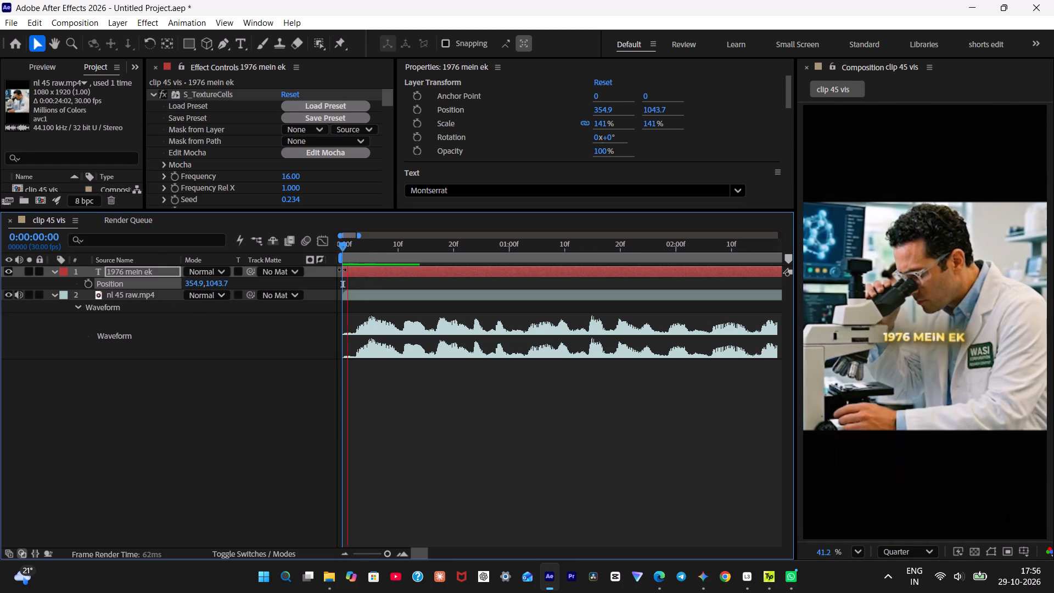
key("space")
key("space")
key("space")
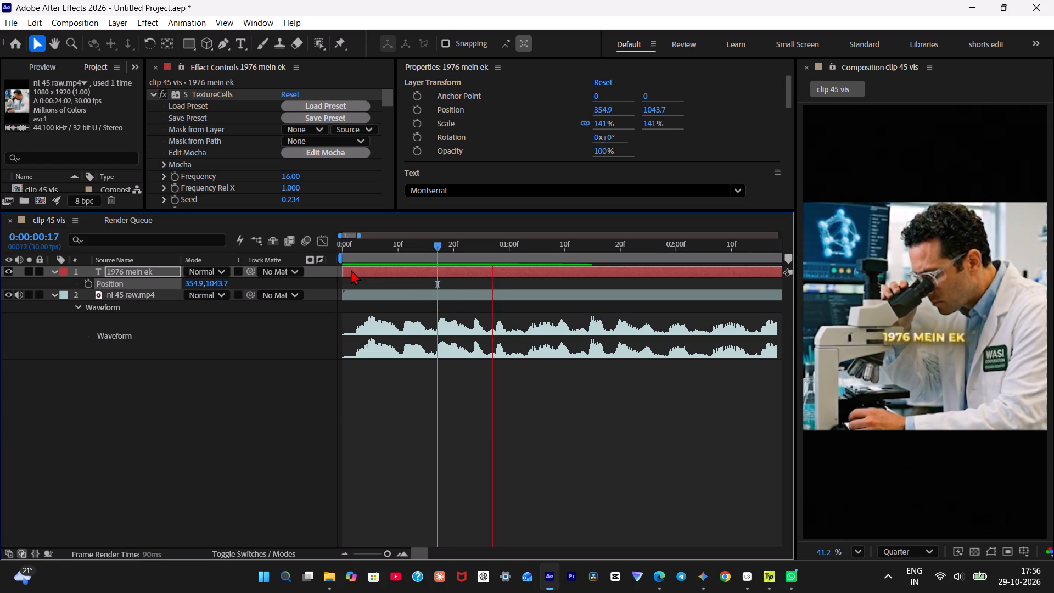
key("space")
key("space")
key("space")
key("space")
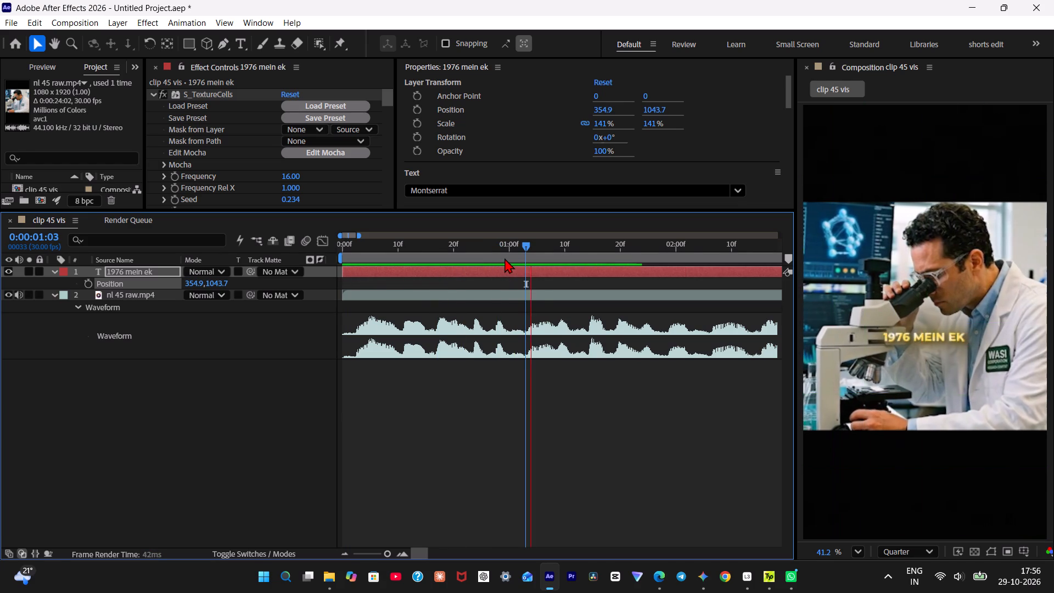
key("space")
key("space")
key("space")
key("space")
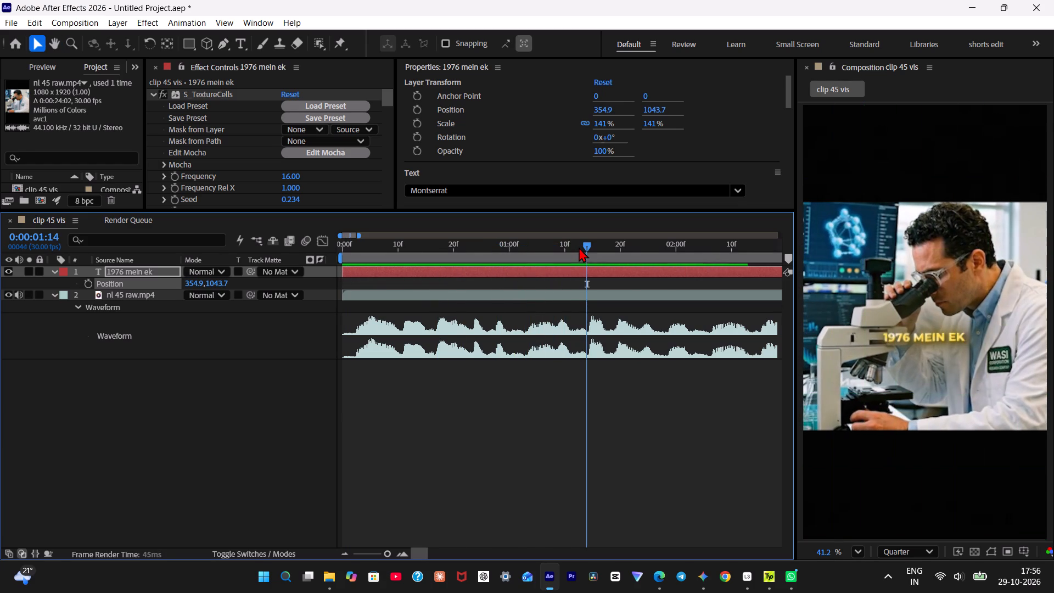
key("space")
key("space")
Replay the clip from the beginning with repeated pauses to hear where the phrase "1976 mein ek" ends.
left_click_drag(579, 247, 199, 255)
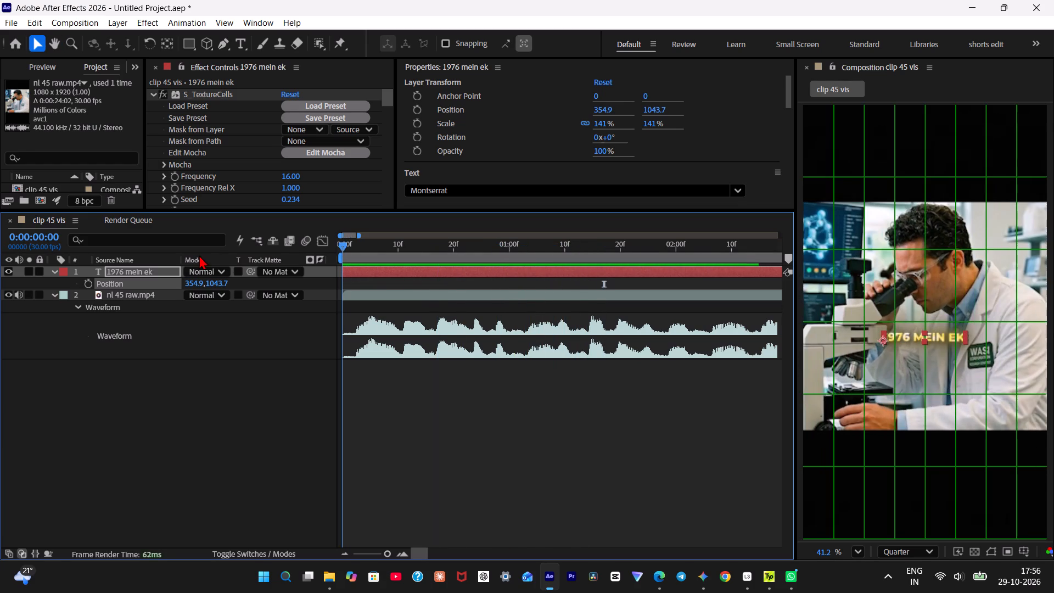
key("space")
key("space")
key("space")
key("space")
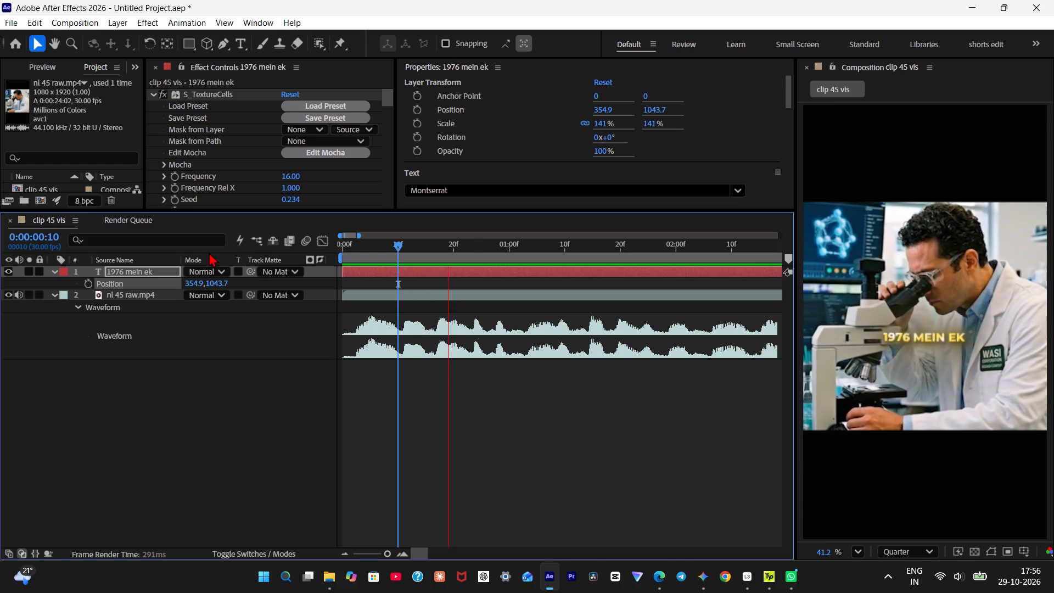
key("space")
key("space")
key("space")
key("space")
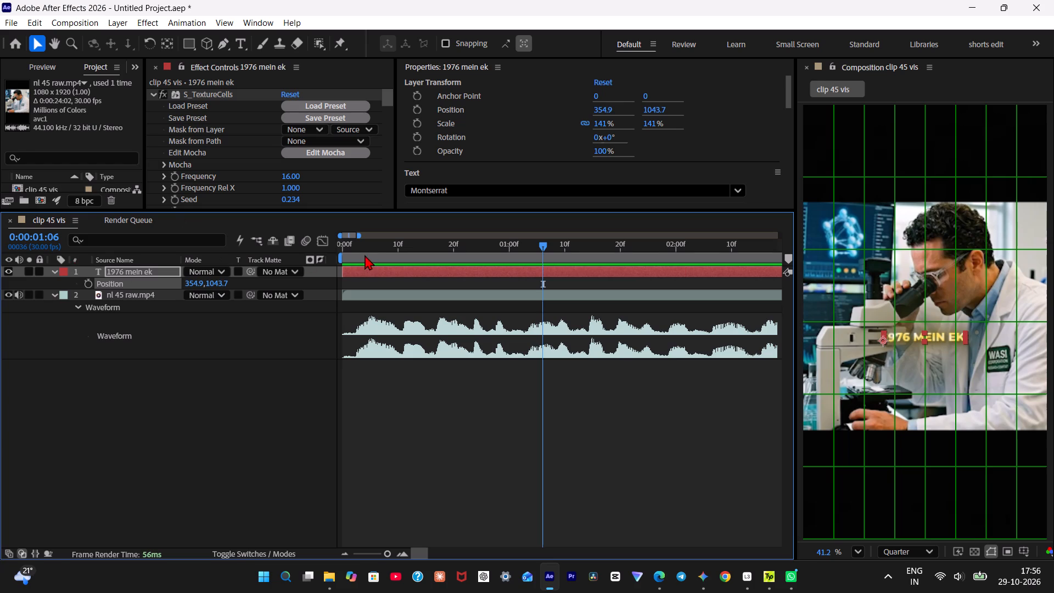
left_click_drag(371, 248, 323, 244)
key("space")
key("space")
key("space")
key("space")
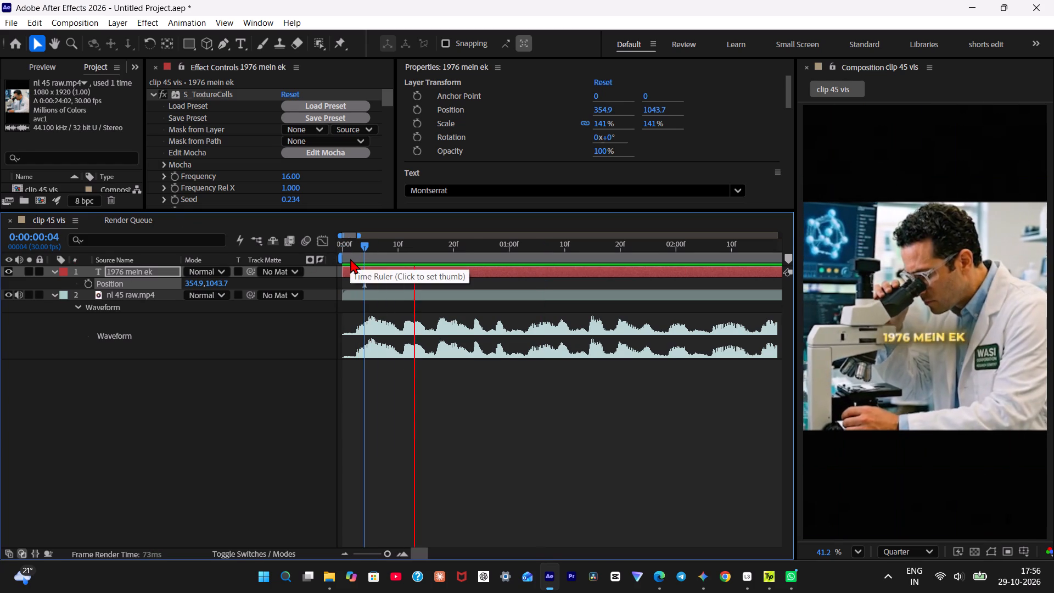
key("space")
key("space")
key("space")
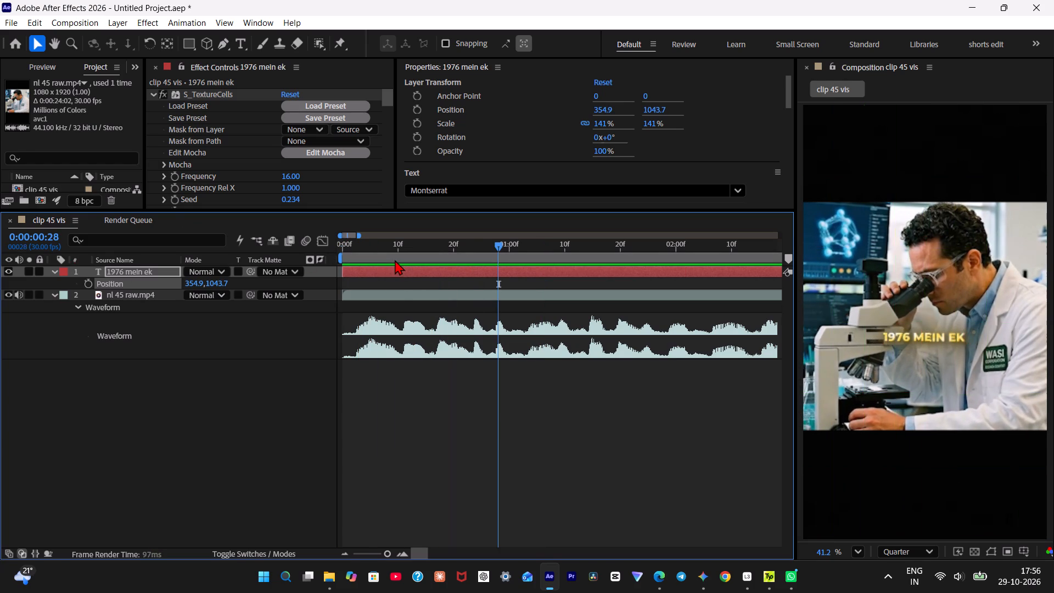
key("space")
key("space")
key("space")
key("space")
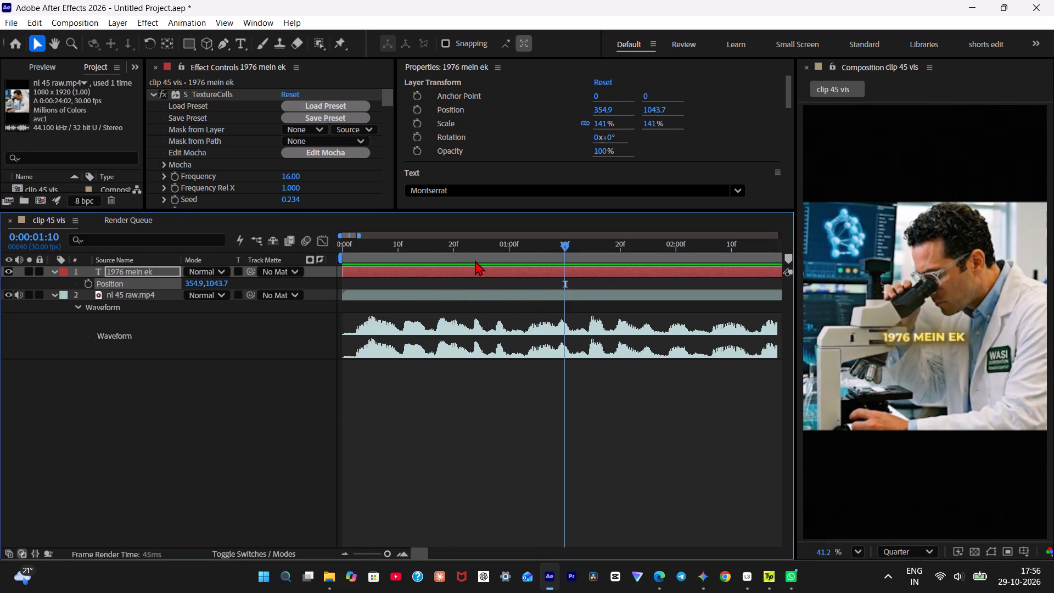
key("space")
Replay short stretches around 0:00:01:10 to pin down the frame where the next phrase begins.
left_click_drag(514, 250, 506, 249)
key("space")
key("space")
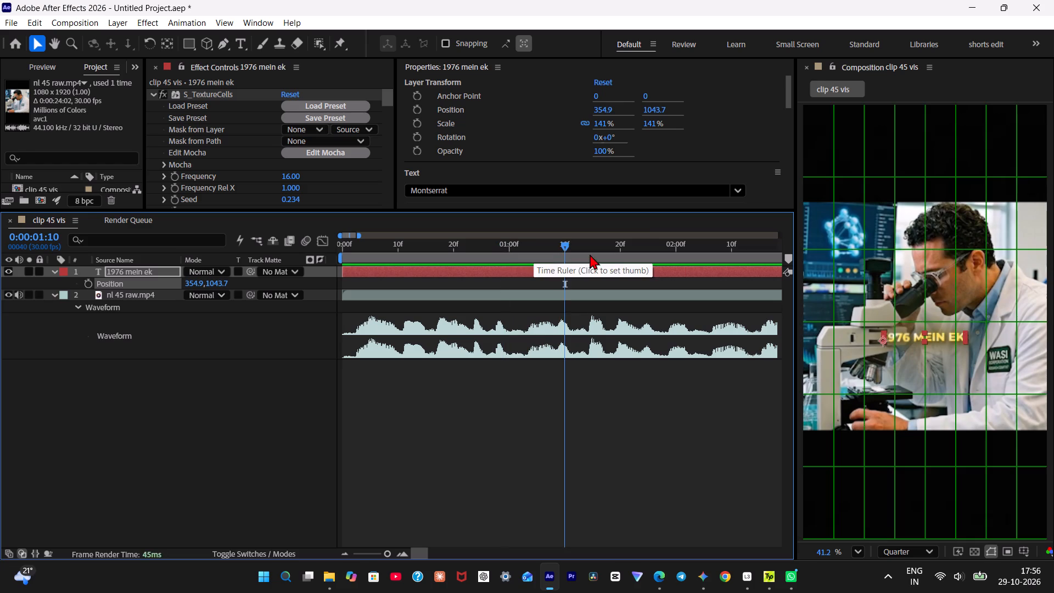
key("space")
key("space")
left_click_drag(591, 253, 573, 256)
key("space")
key("space")
left_click_drag(574, 253, 570, 260)
key("space")
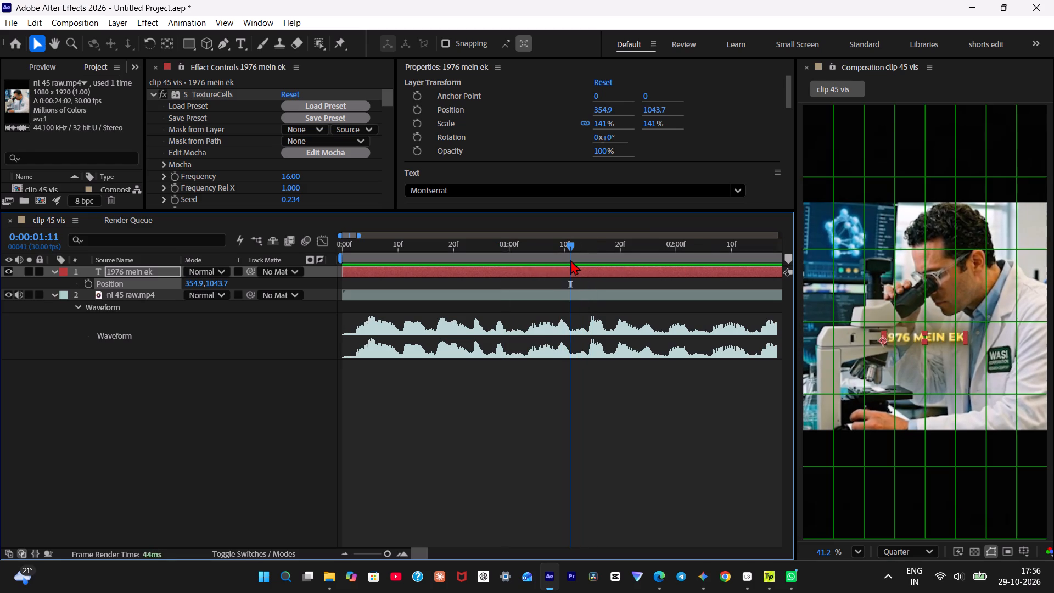
key("space")
left_click(571, 256)
key("space")
key("space")
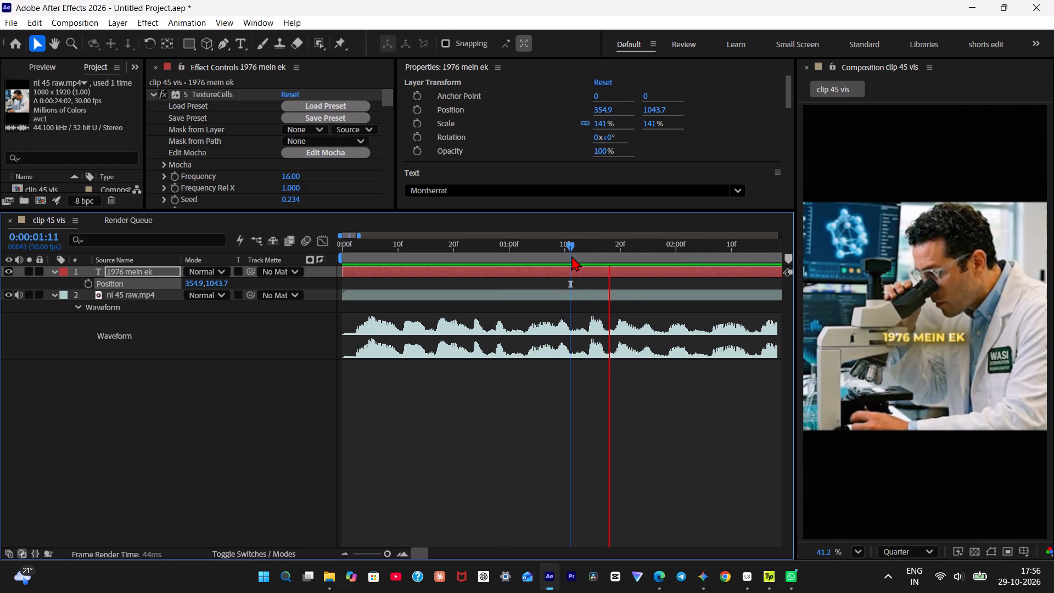
Split the "1976 mein ek" text layer at 0:00:01:11 and delete the part after the cut.
left_click(571, 256)
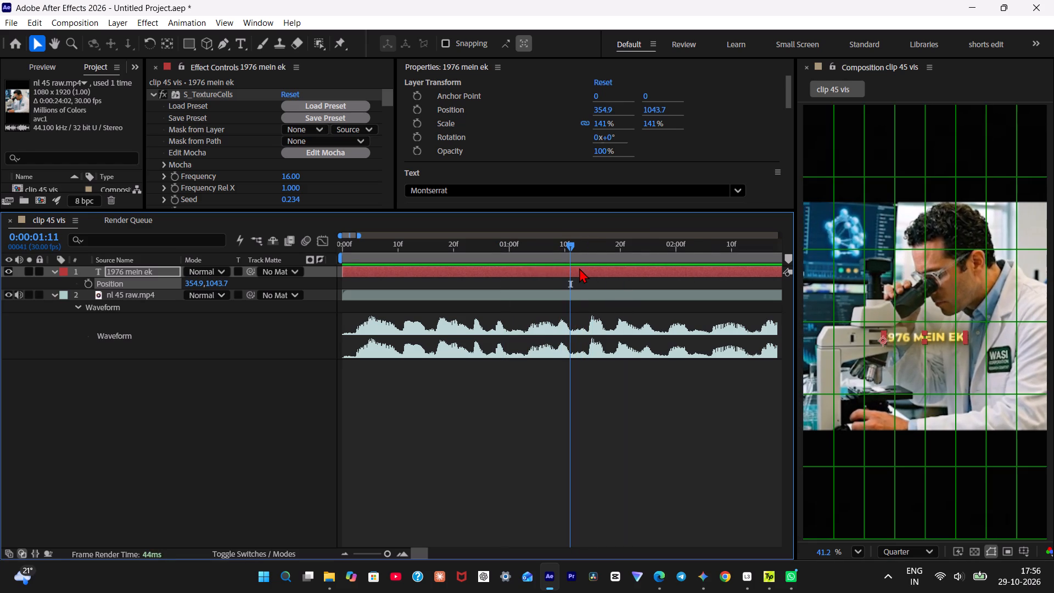
key("ctrl+shift+d")
key("BackSpace")
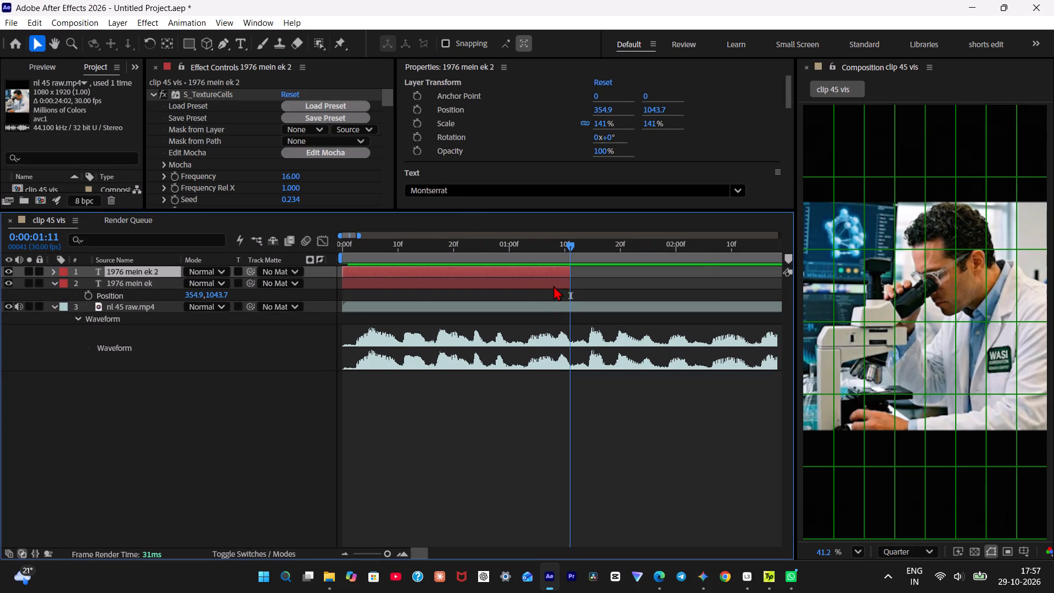
left_click_drag(398, 210, 398, 56)
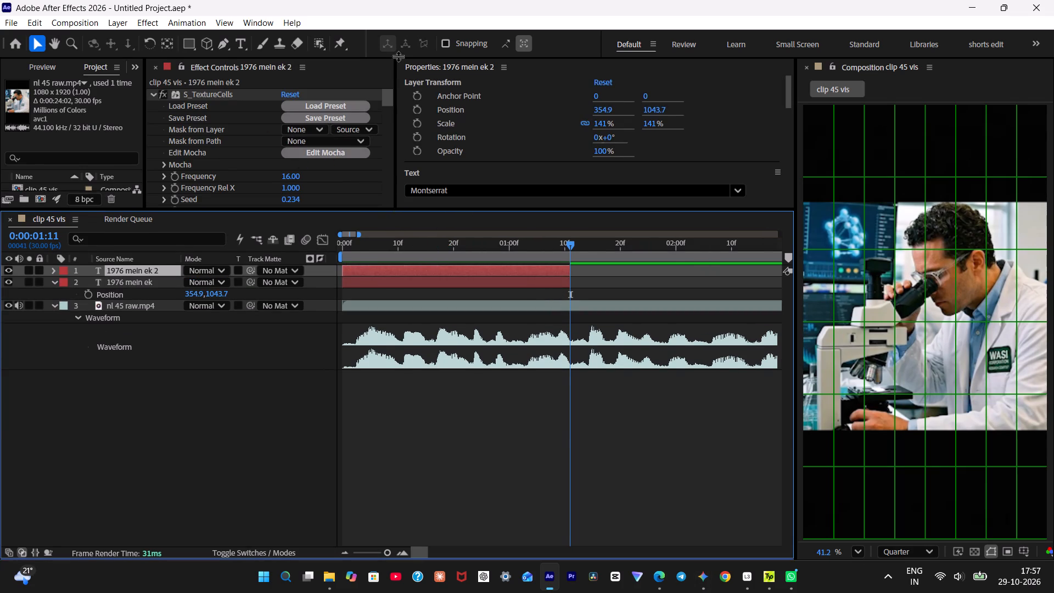
left_click_drag(398, 56, 398, 0)
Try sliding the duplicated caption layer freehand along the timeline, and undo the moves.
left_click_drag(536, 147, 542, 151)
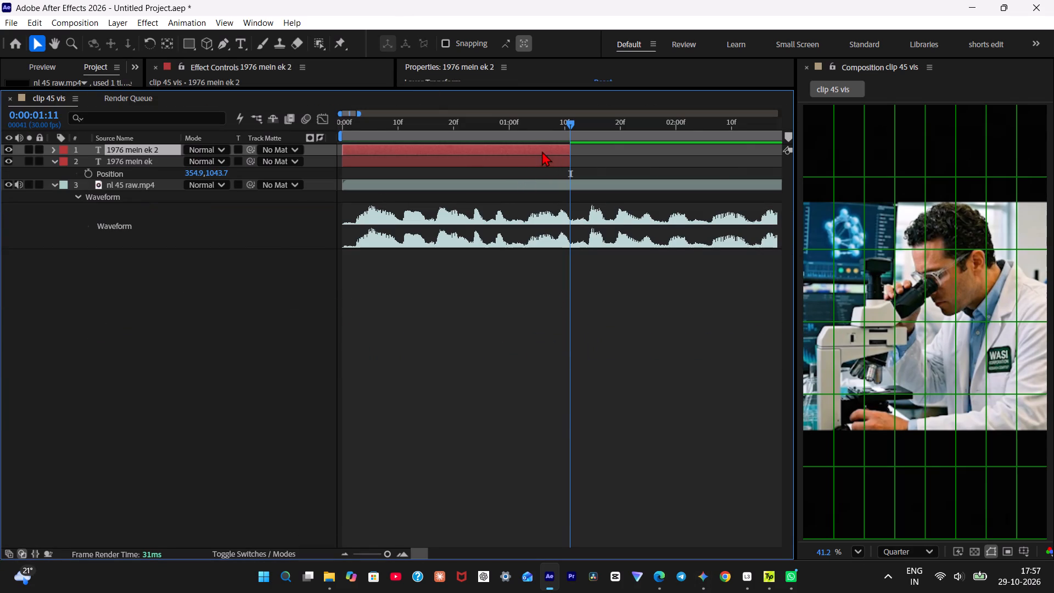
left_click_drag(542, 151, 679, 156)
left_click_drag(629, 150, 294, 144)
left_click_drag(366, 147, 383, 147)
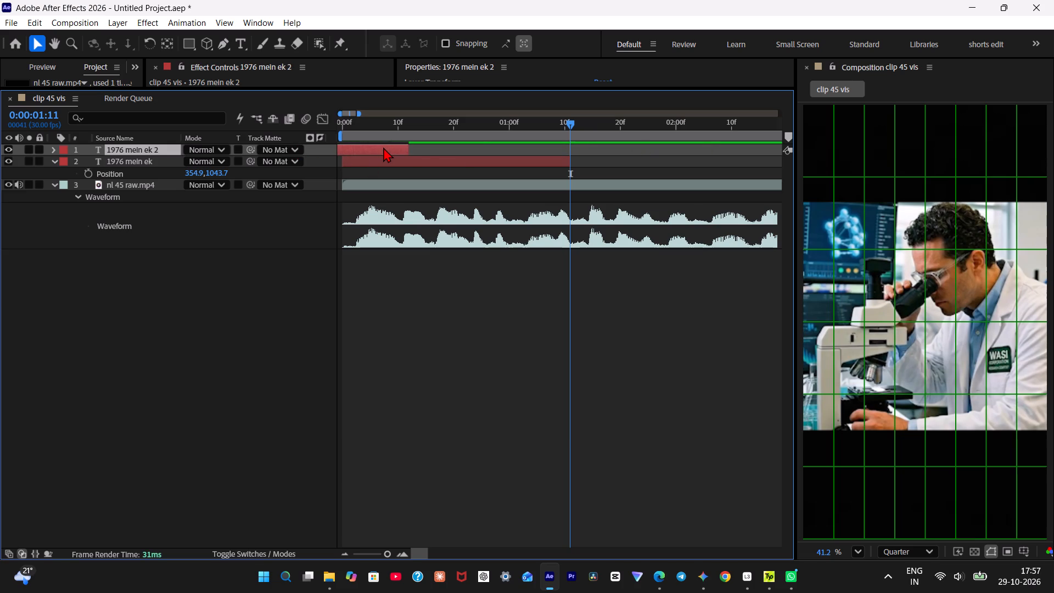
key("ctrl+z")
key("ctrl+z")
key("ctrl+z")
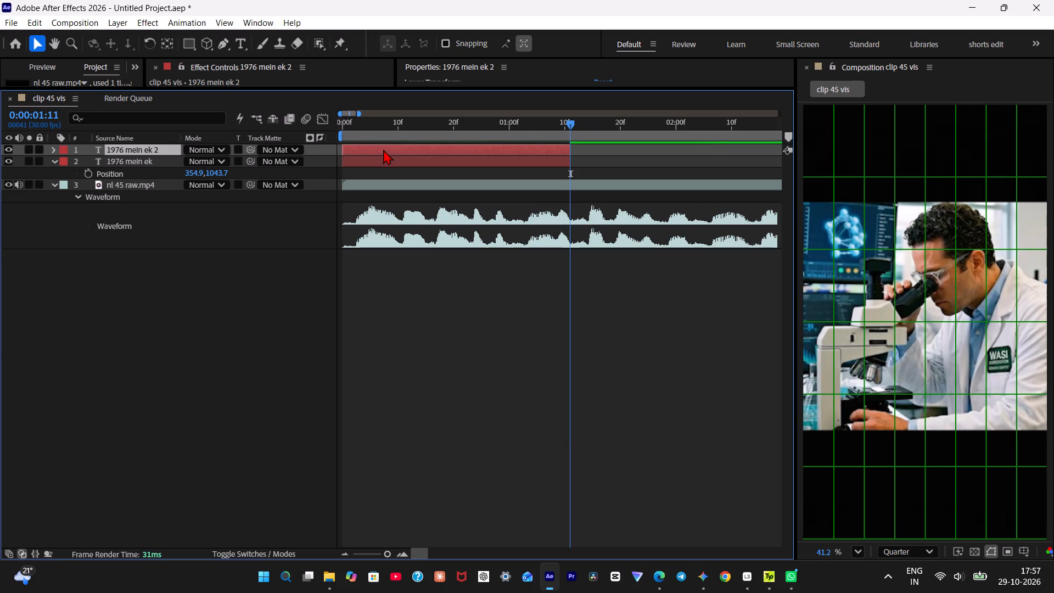
Show the duplicated caption's position property and move the layer so it starts at 0:00:01:11.
type("p[")
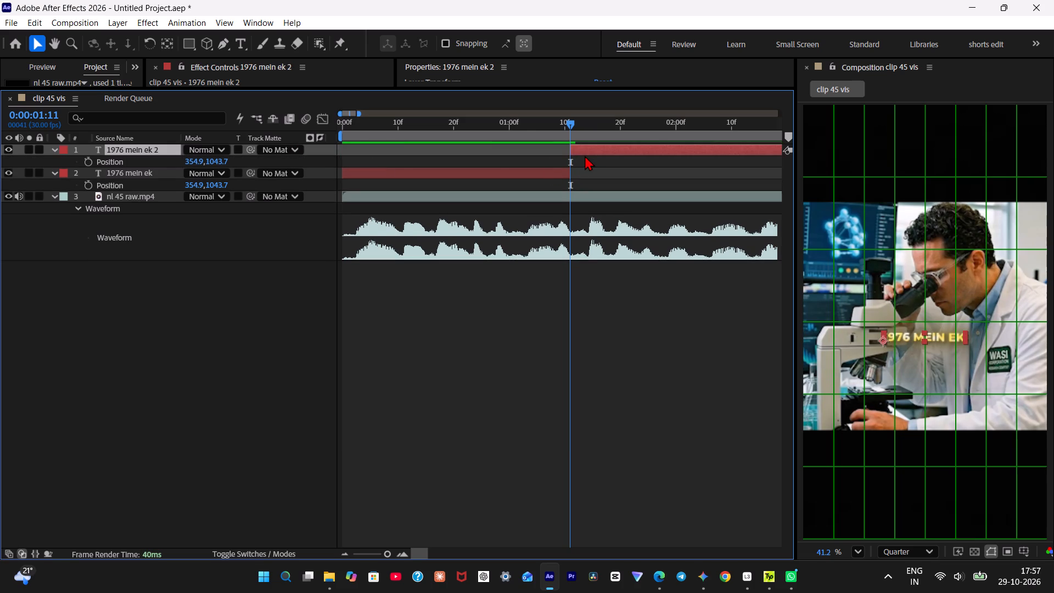
Replace the duplicated caption's text with the copied phrase "psychologist ne".
double_click(588, 152)
key("ctrl+v")
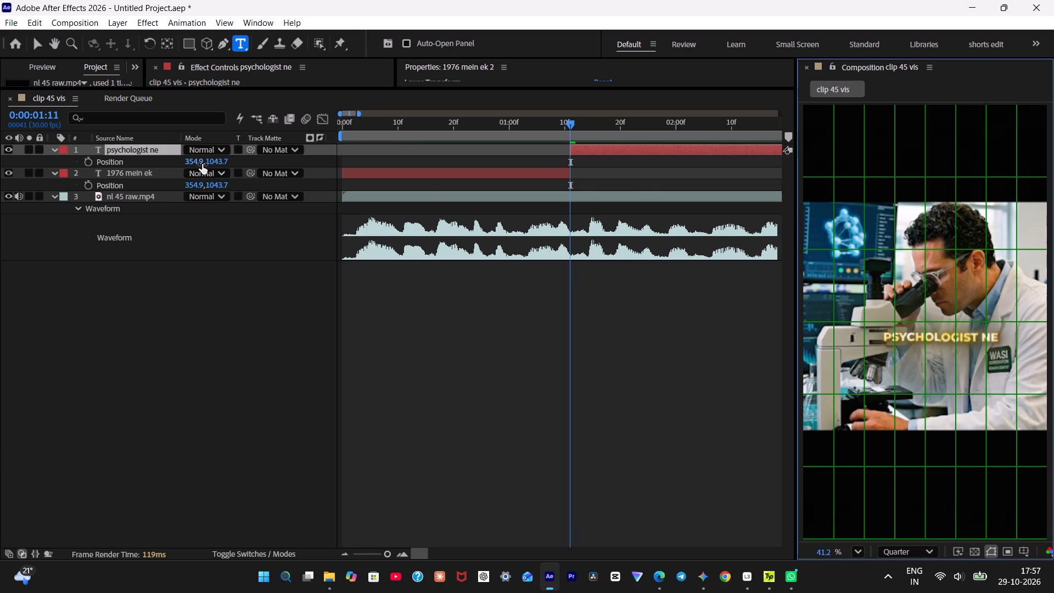
Centre the "psychologist ne" caption horizontally against the grid by setting its X position to 280.9.
left_click_drag(201, 163, 164, 160)
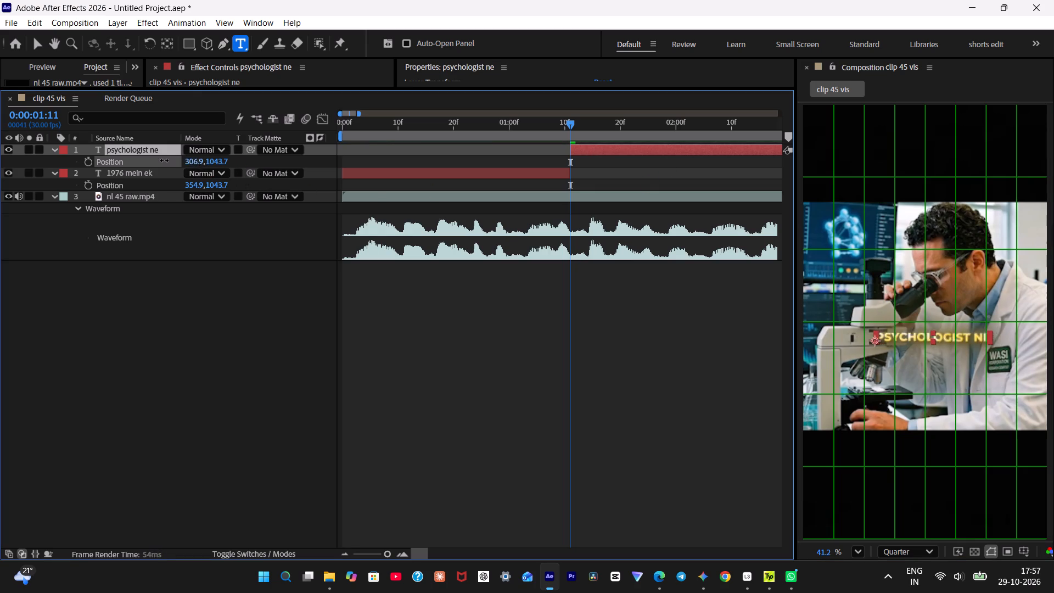
left_click_drag(164, 160, 147, 163)
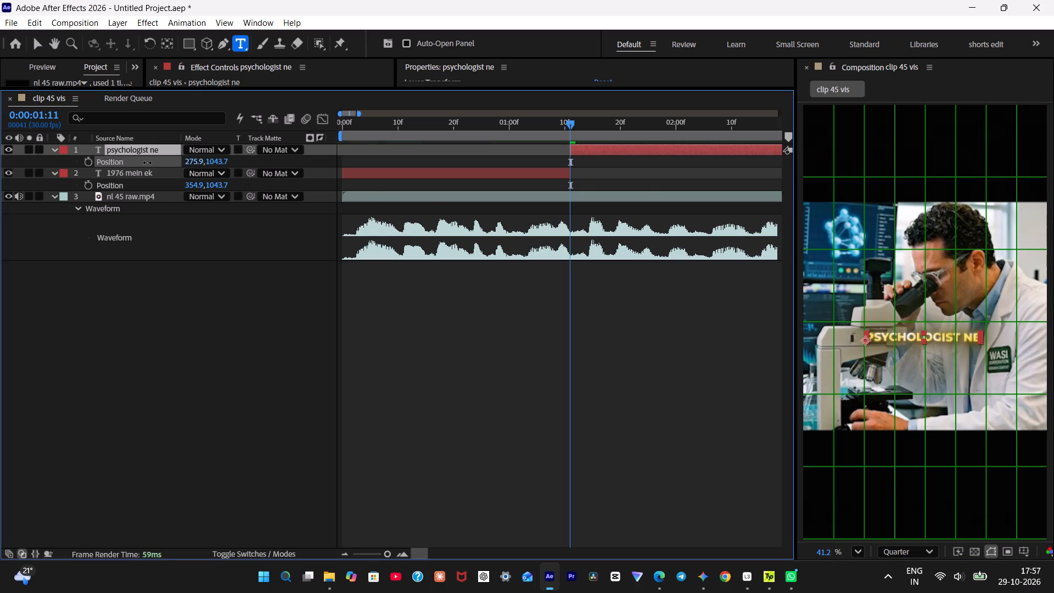
left_click_drag(147, 163, 150, 163)
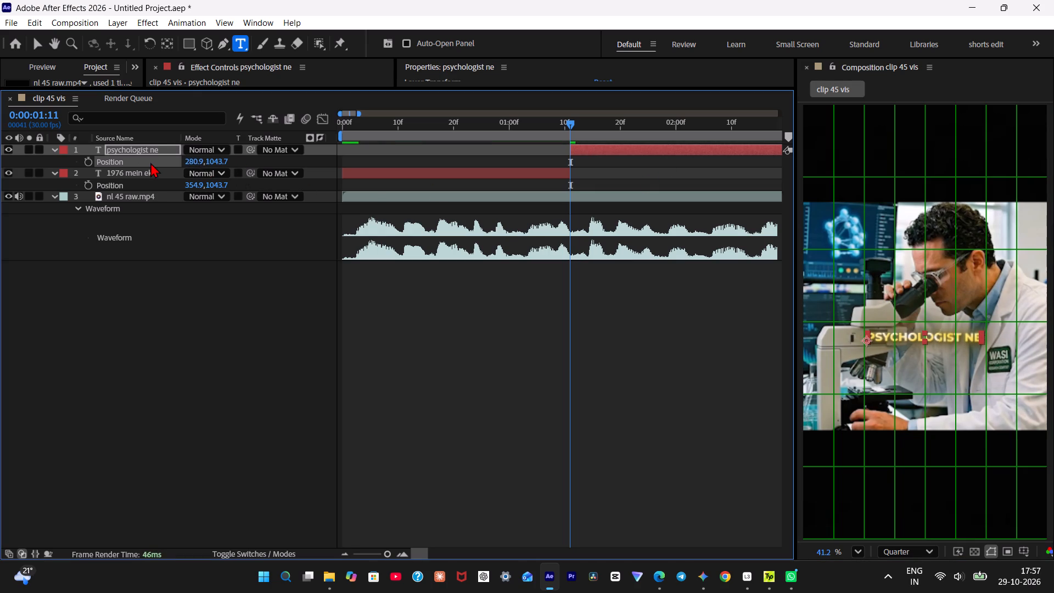
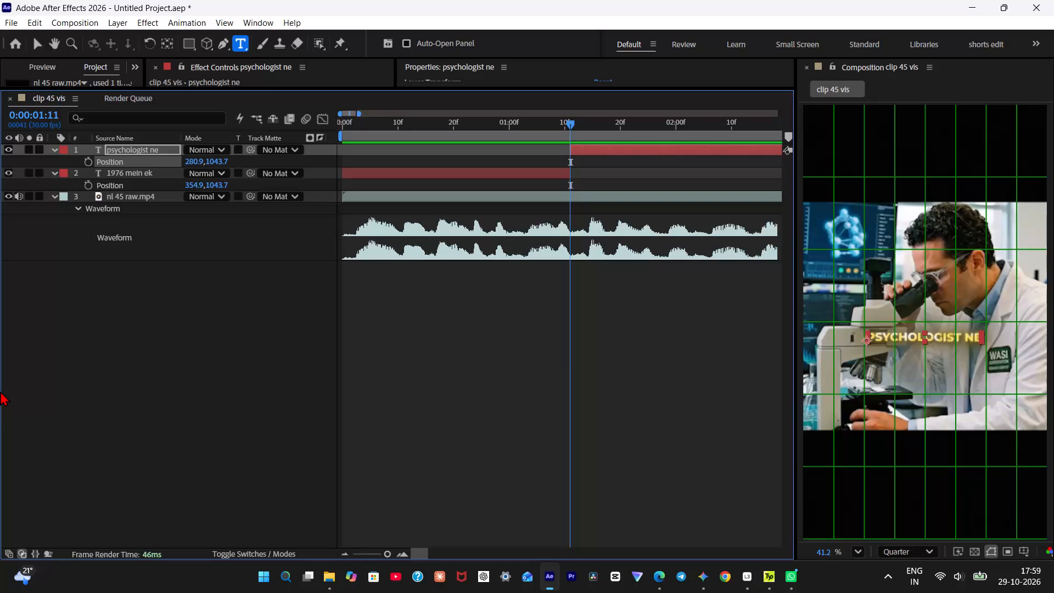
Play through the captions to find where the phrase ends, and trim the "psychologist ne" caption to end at 0:00:02:06.
left_click_drag(435, 120, 430, 121)
left_click_drag(430, 121, 358, 125)
key("space")
key("space")
key("space")
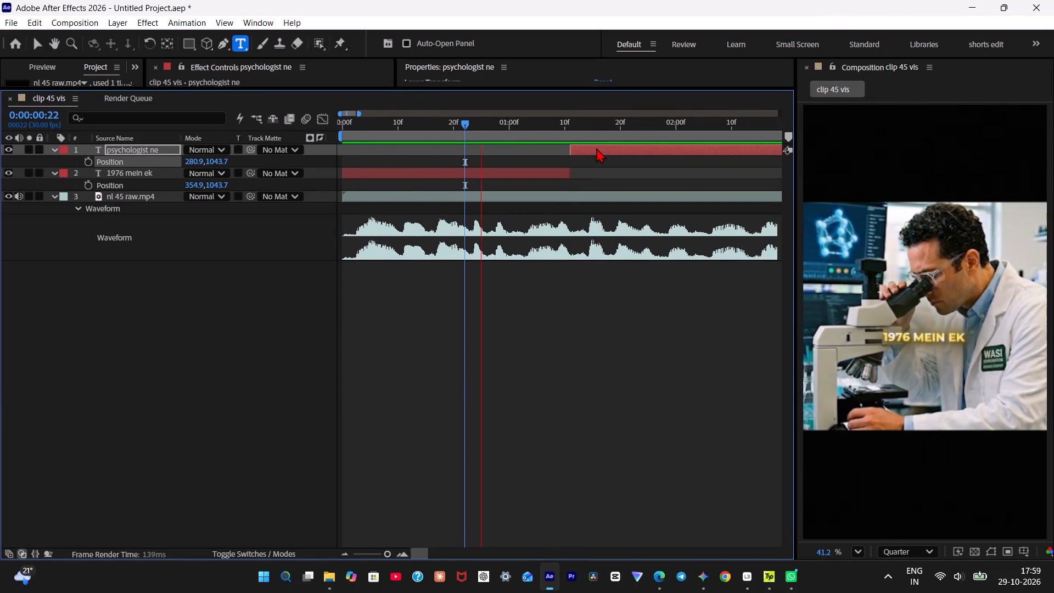
key("space")
key("space")
key("space")
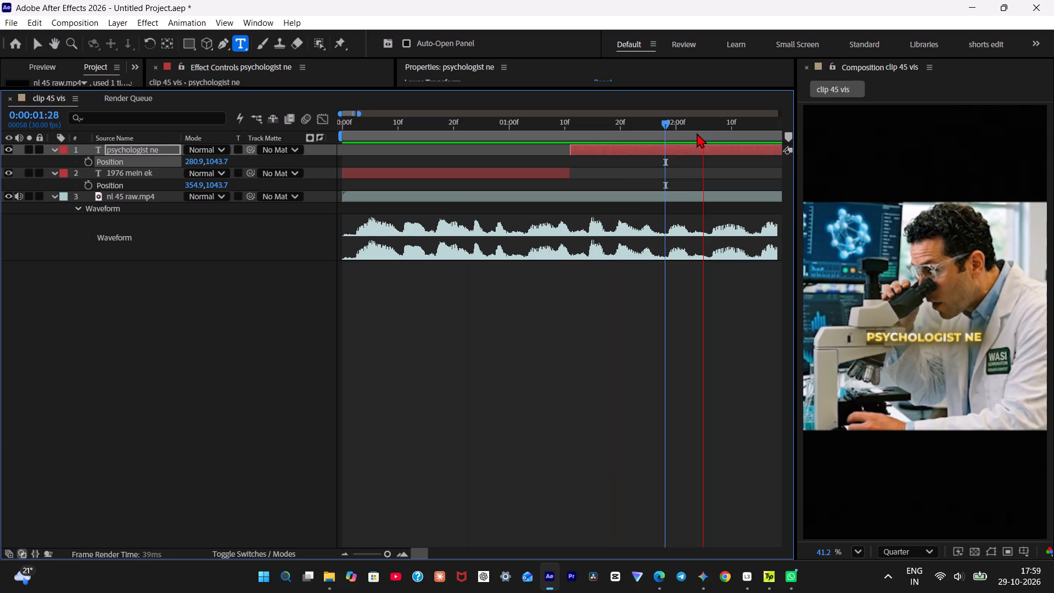
key("space")
key("space")
key("space")
key("space")
left_click(711, 134)
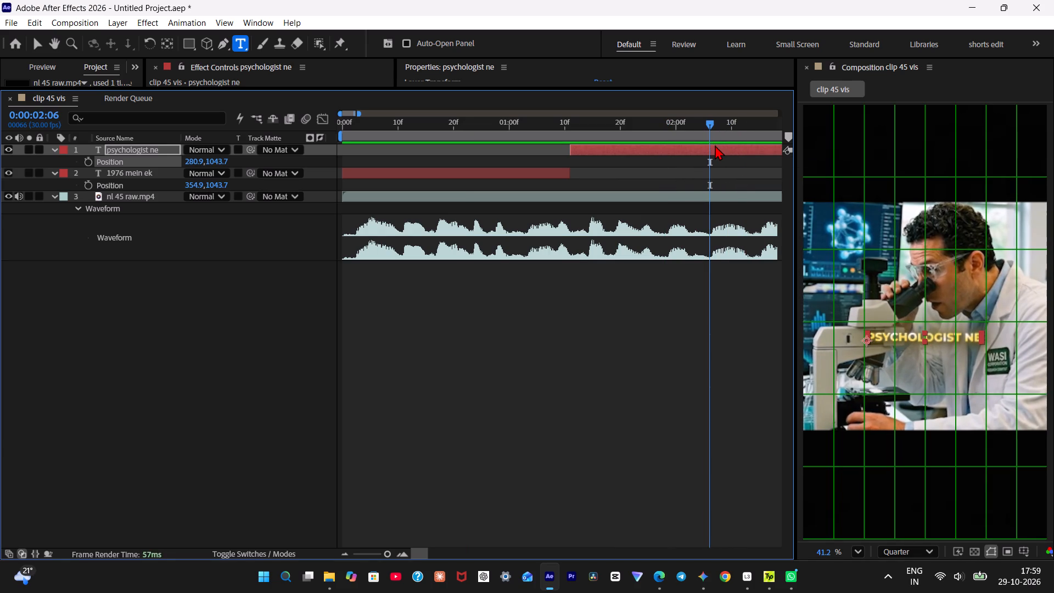
key("ctrl+shift+d")
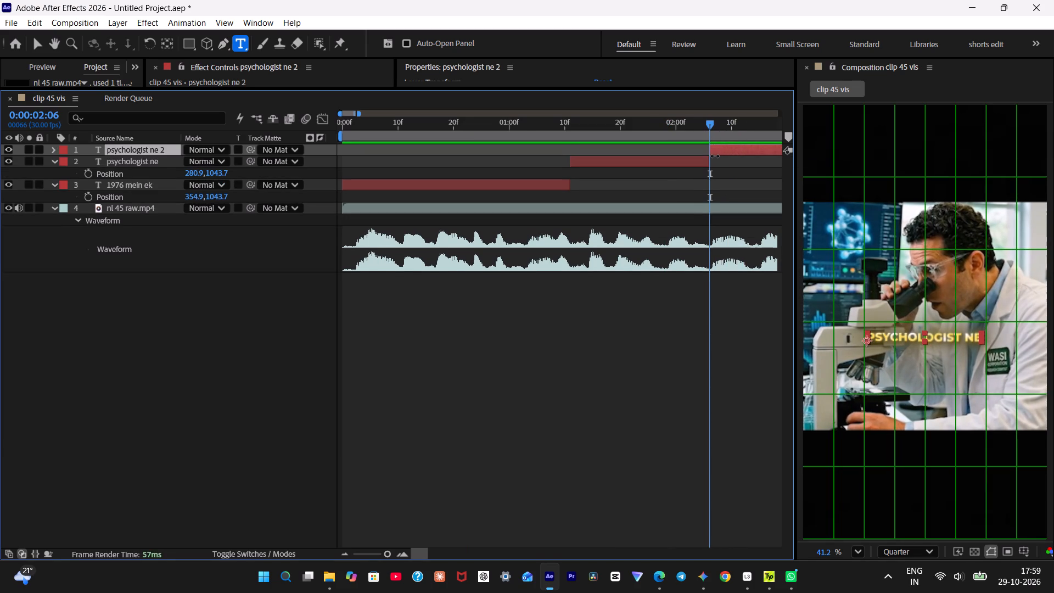
key("BackSpace")
Duplicate the "psychologist ne" caption, show the copy's position property and move the copy so it starts at 0:00:02:06.
left_click(700, 150)
key("ctrl+d")
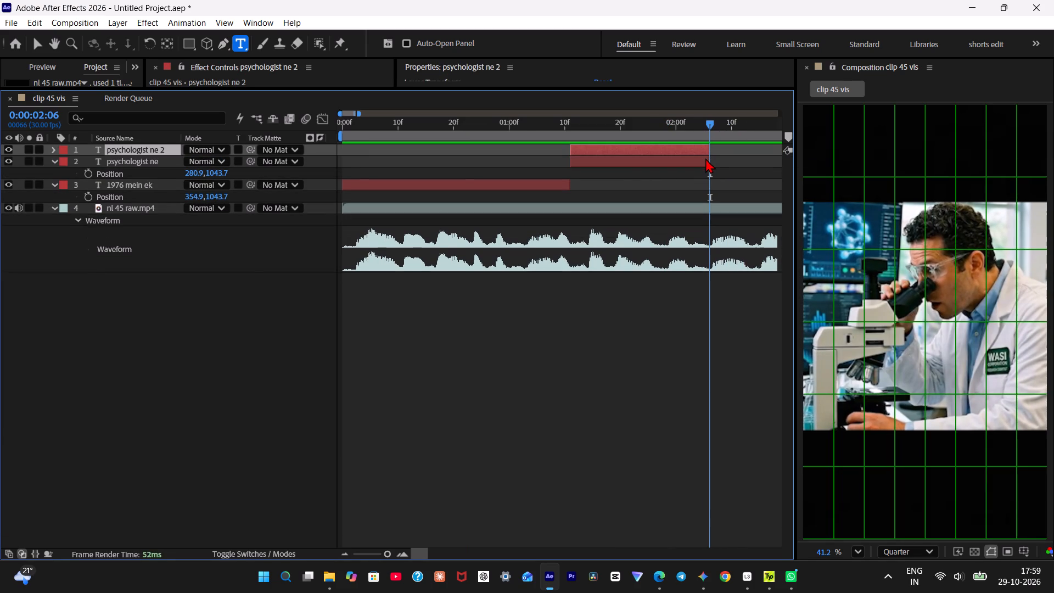
type("p[")
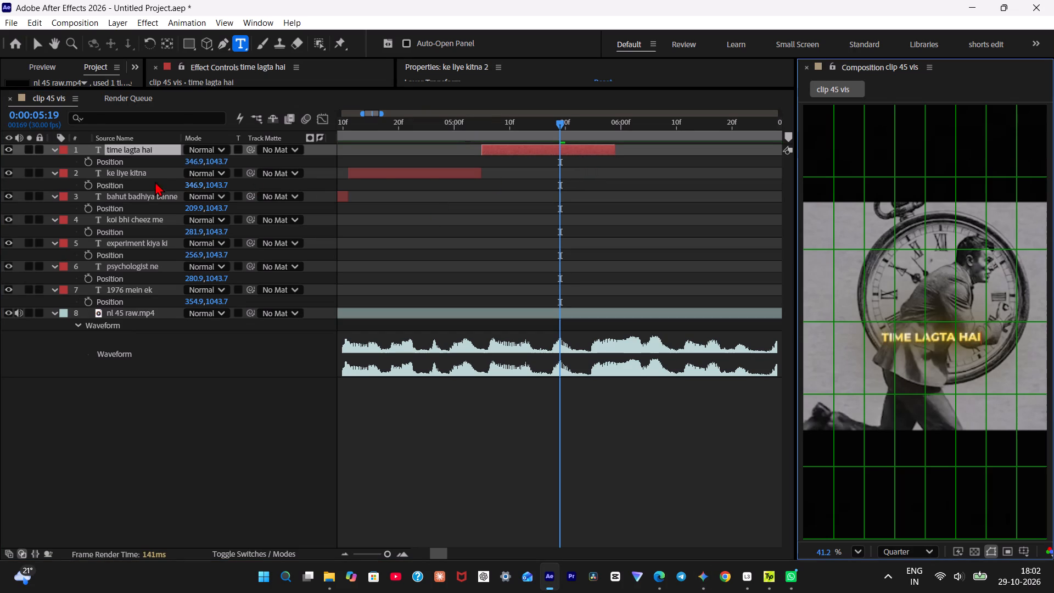
left_click_drag(200, 161, 180, 161)
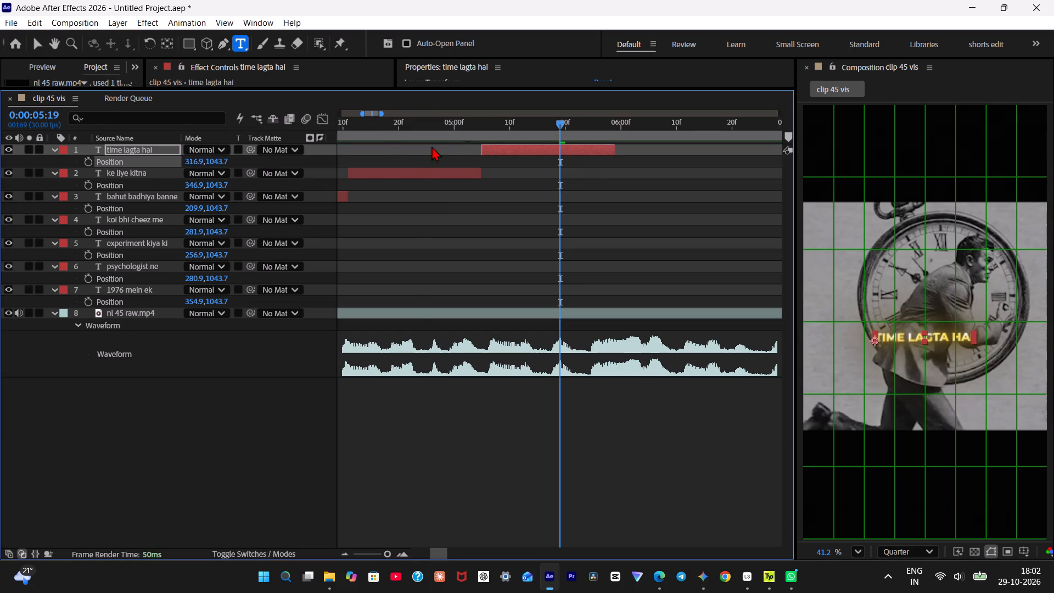
Replay from just before 0:00:05:00 into the "time lagta hai" caption to check when it appears against the speech.
left_click_drag(457, 141, 422, 139)
key("space")
key("space")
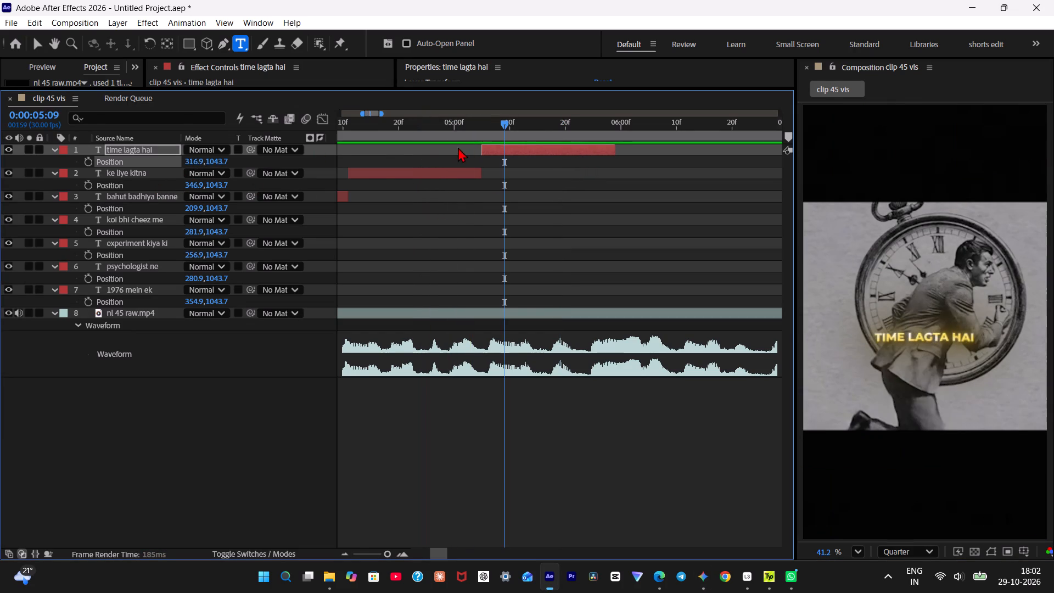
key("space")
key("space")
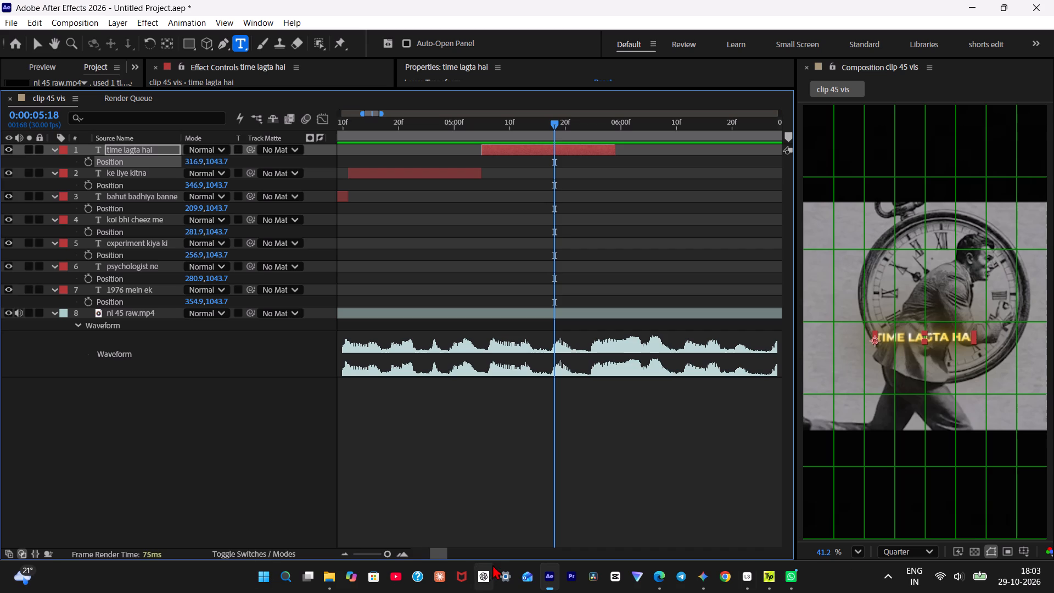
left_click_drag(529, 123, 492, 125)
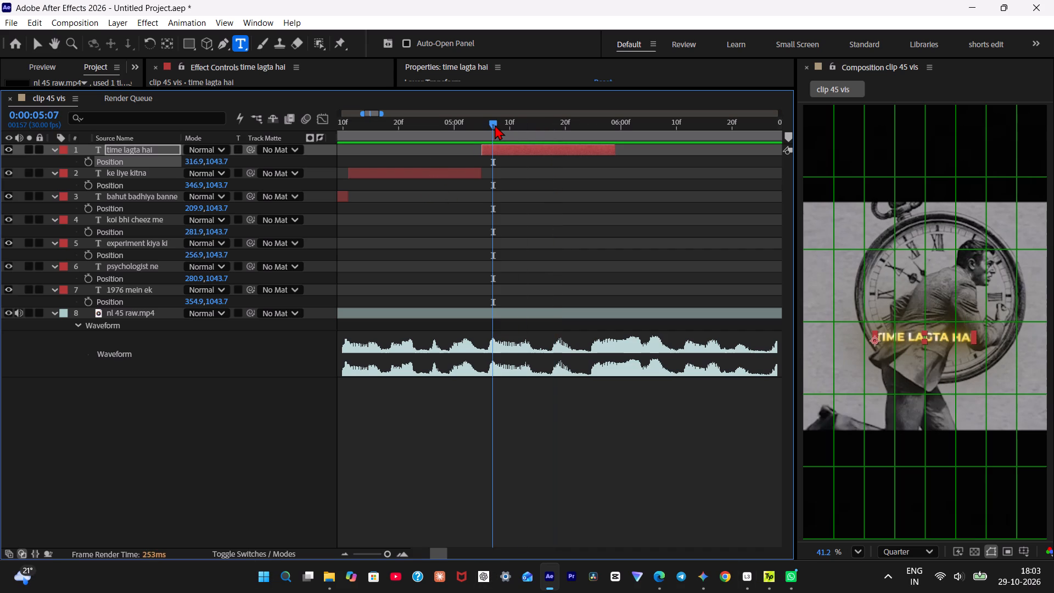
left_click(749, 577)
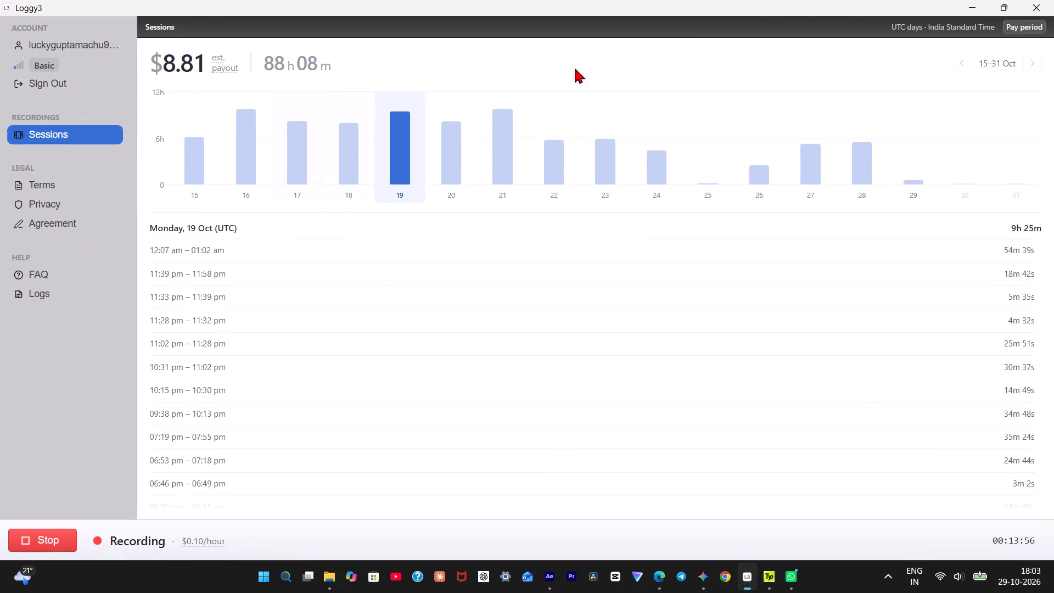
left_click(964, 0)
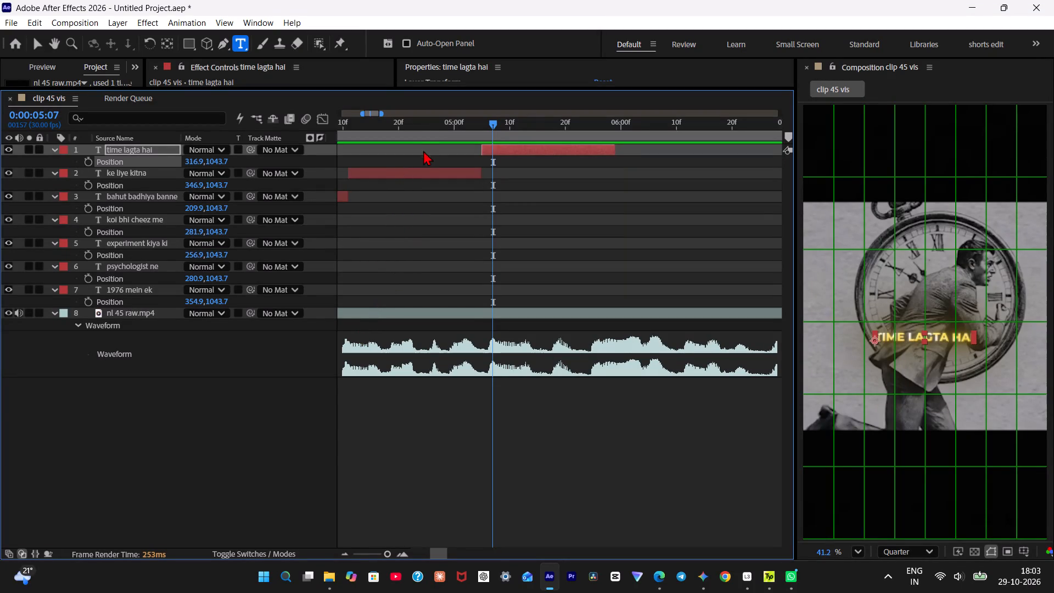
Scrub back and forth across 0:00:05:05 to examine the change from "ke liye kitna" to "time lagta hai".
left_click_drag(426, 123, 477, 126)
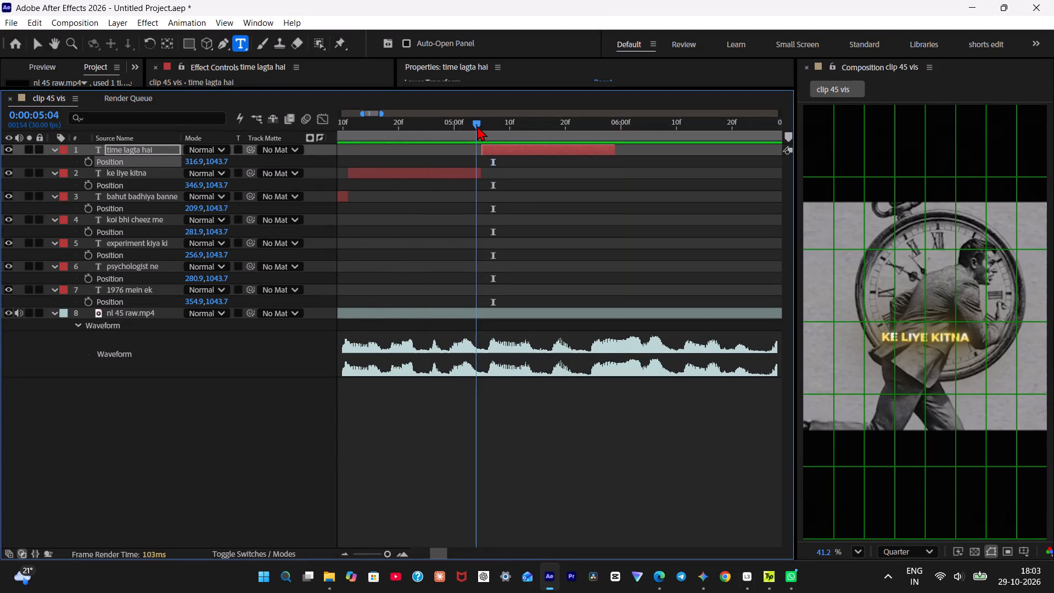
left_click_drag(477, 126, 492, 122)
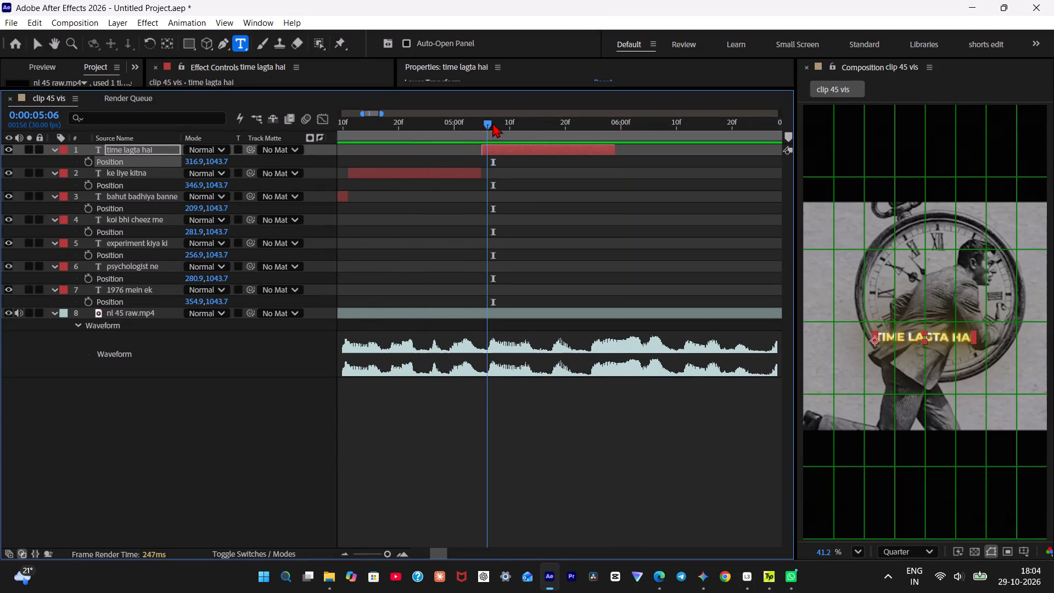
left_click_drag(492, 122, 475, 133)
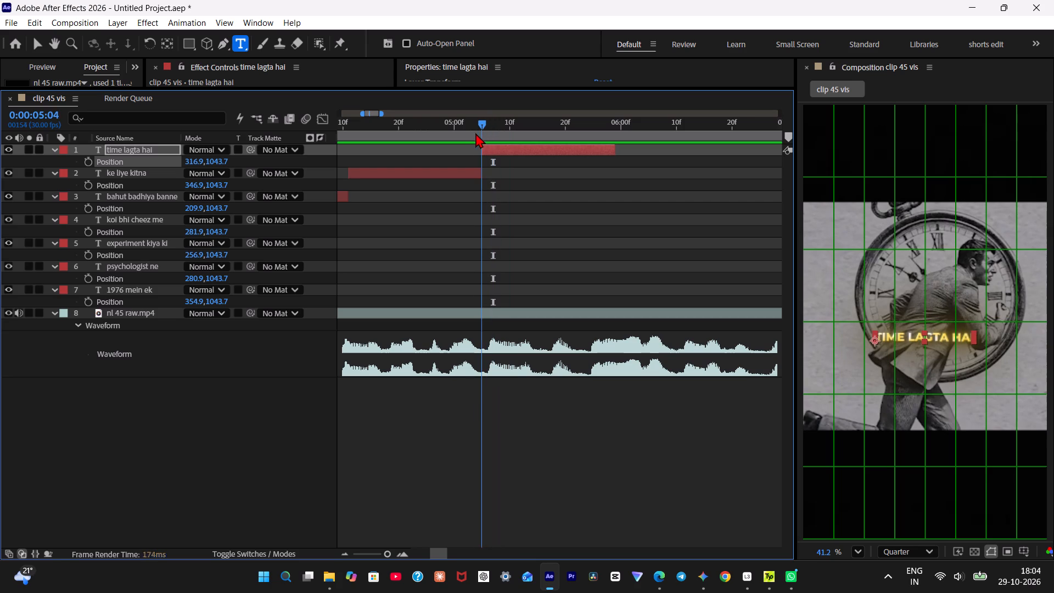
left_click_drag(475, 133, 501, 133)
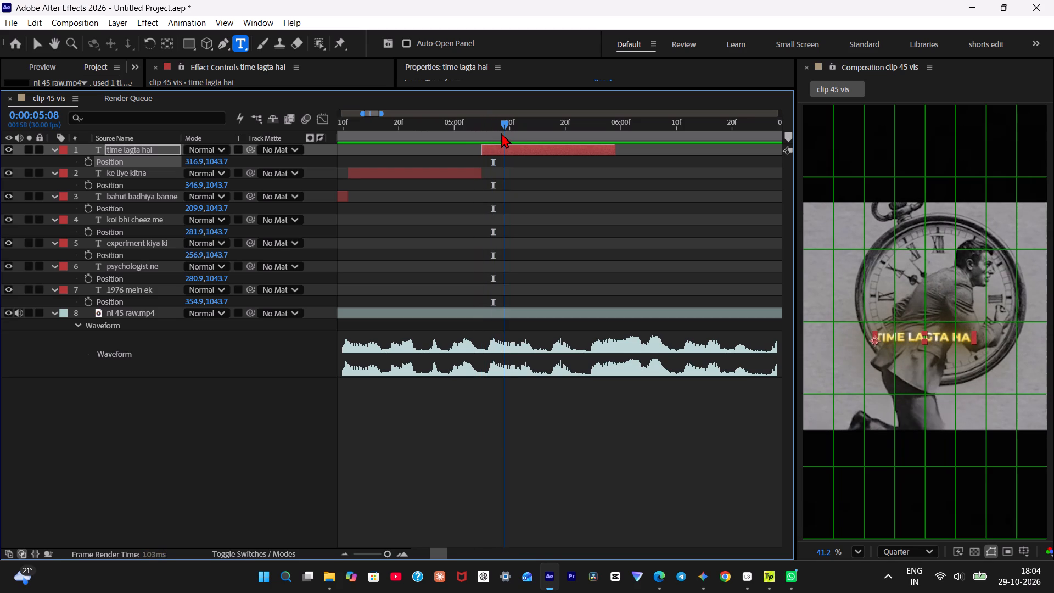
left_click_drag(501, 133, 500, 132)
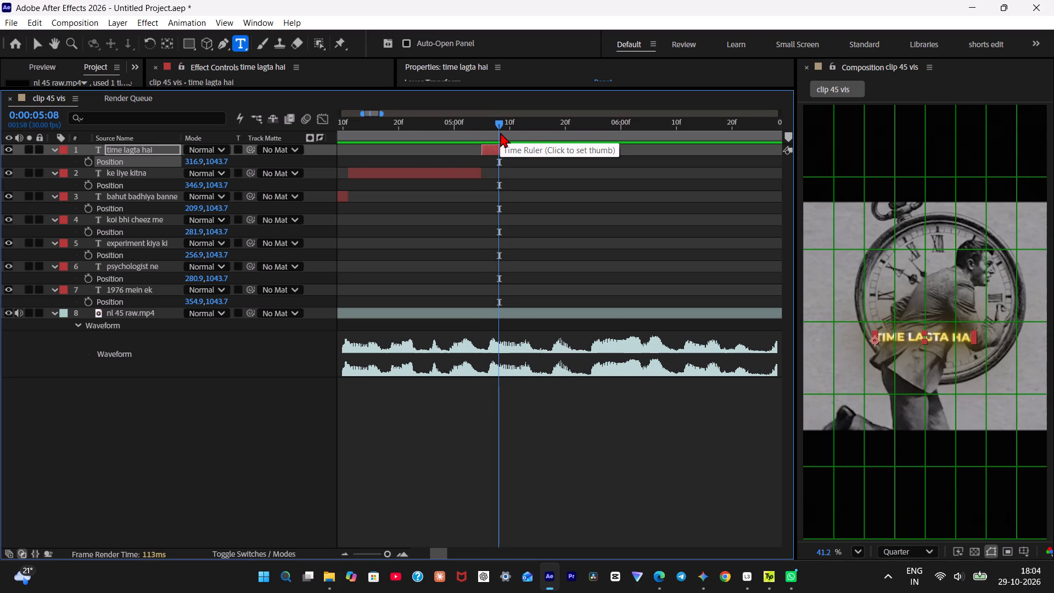
Replay the "time lagta hai" caption to find where the phrase ends and trim the caption's end to 0:00:05:24.
left_click_drag(457, 131, 436, 130)
key("space")
key("space")
key("space")
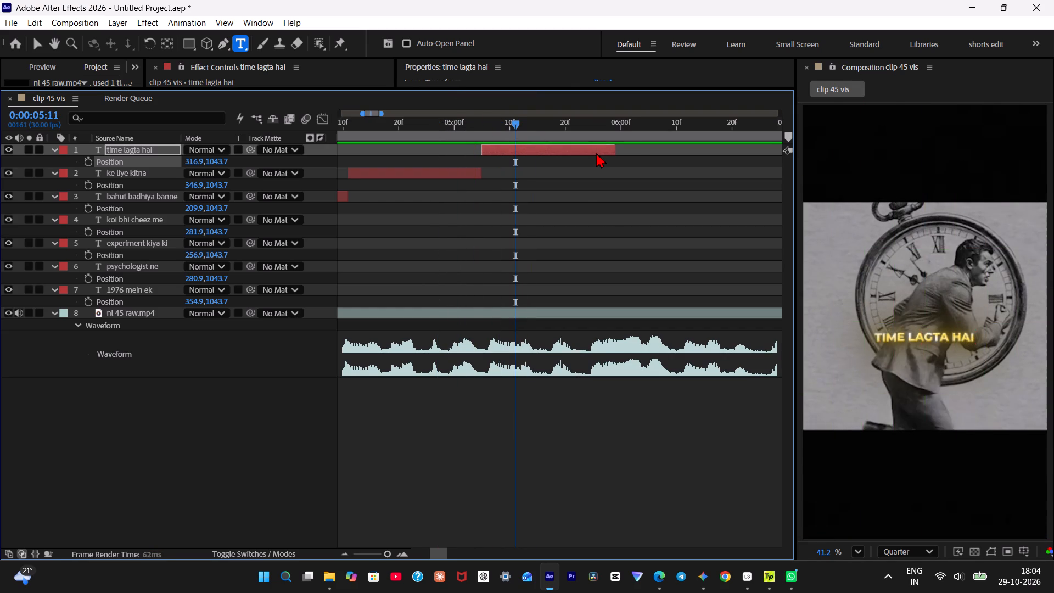
key("space")
key("space")
key("space")
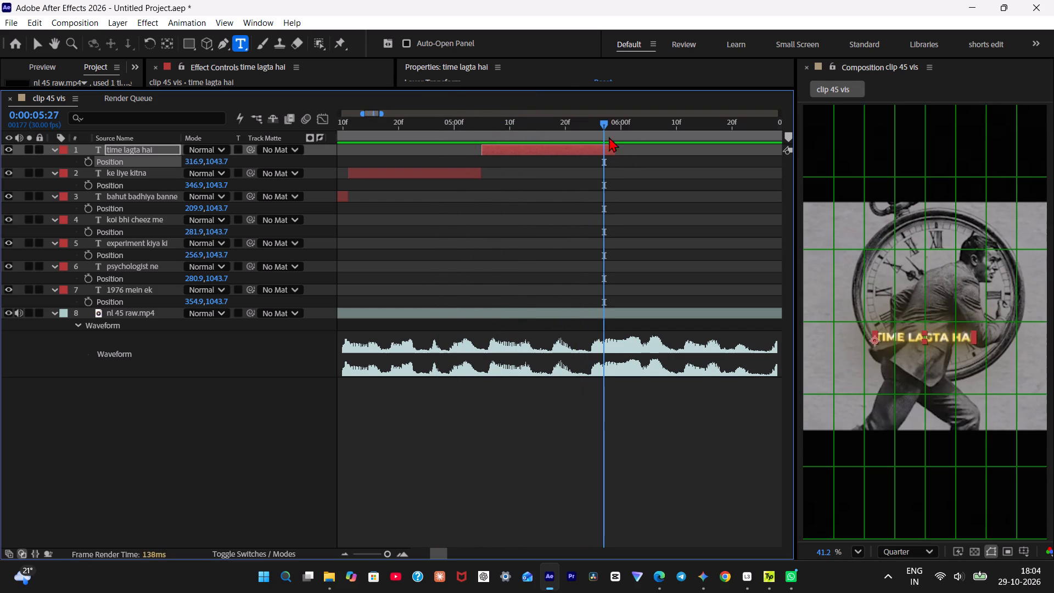
left_click_drag(604, 129, 591, 144)
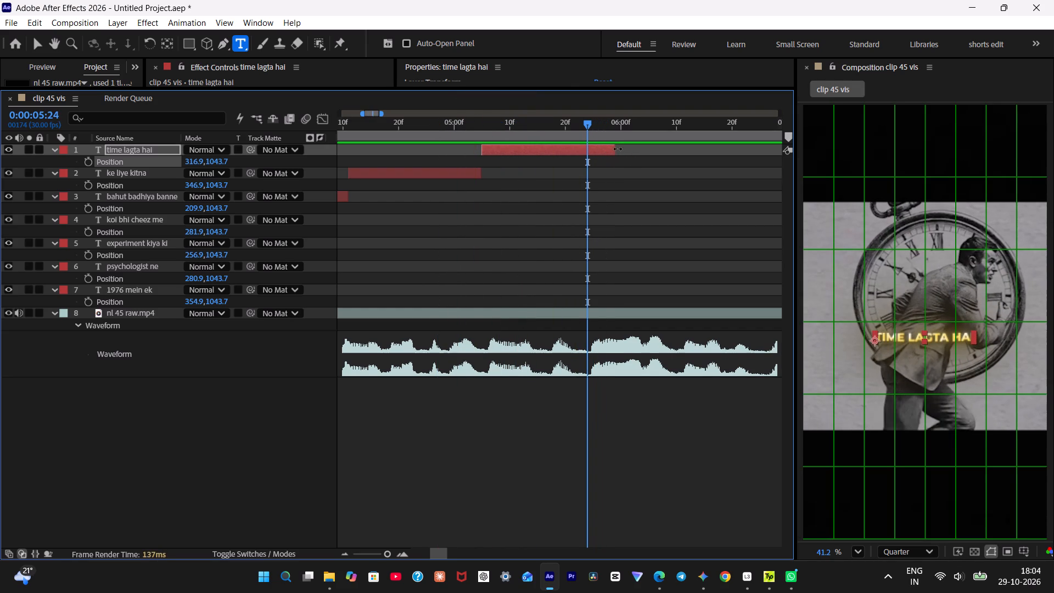
left_click_drag(618, 149, 591, 160)
Duplicate the "time lagta hai" caption, show the copy's position property and move the copy so it starts at 0:00:05:24.
key("ctrl+d")
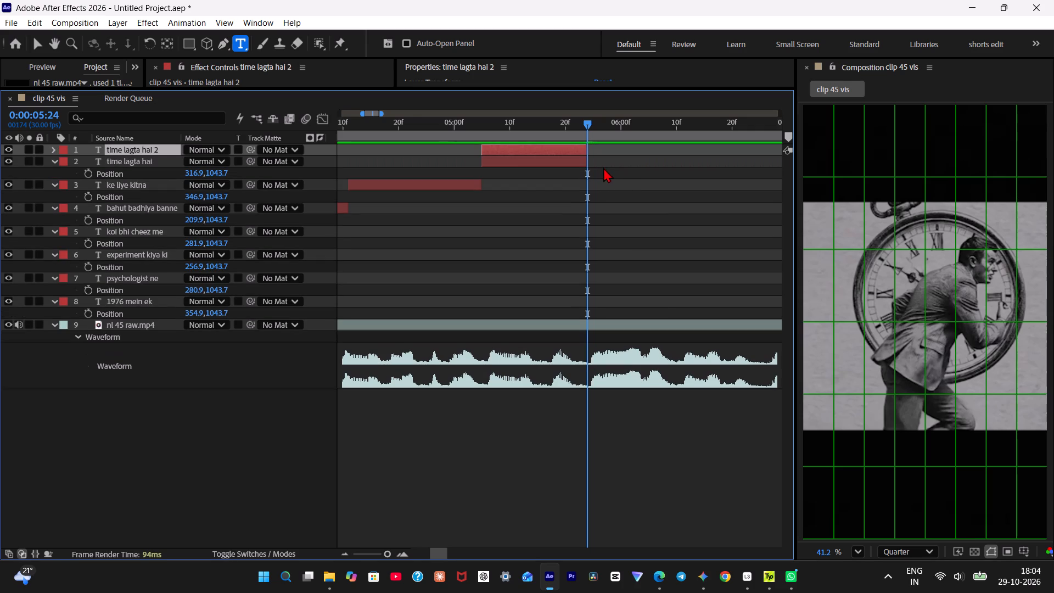
type("p[")
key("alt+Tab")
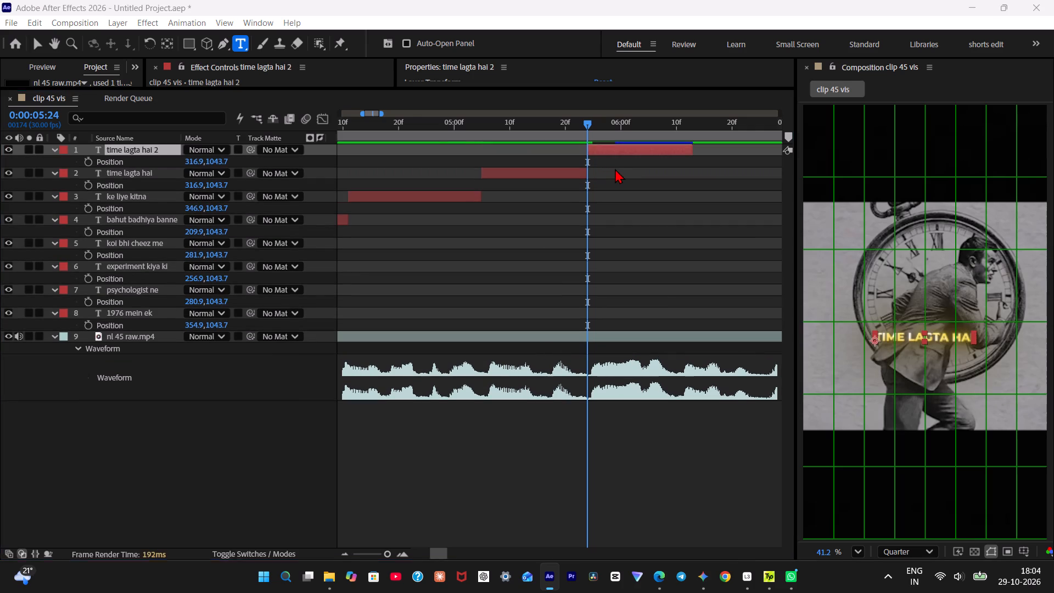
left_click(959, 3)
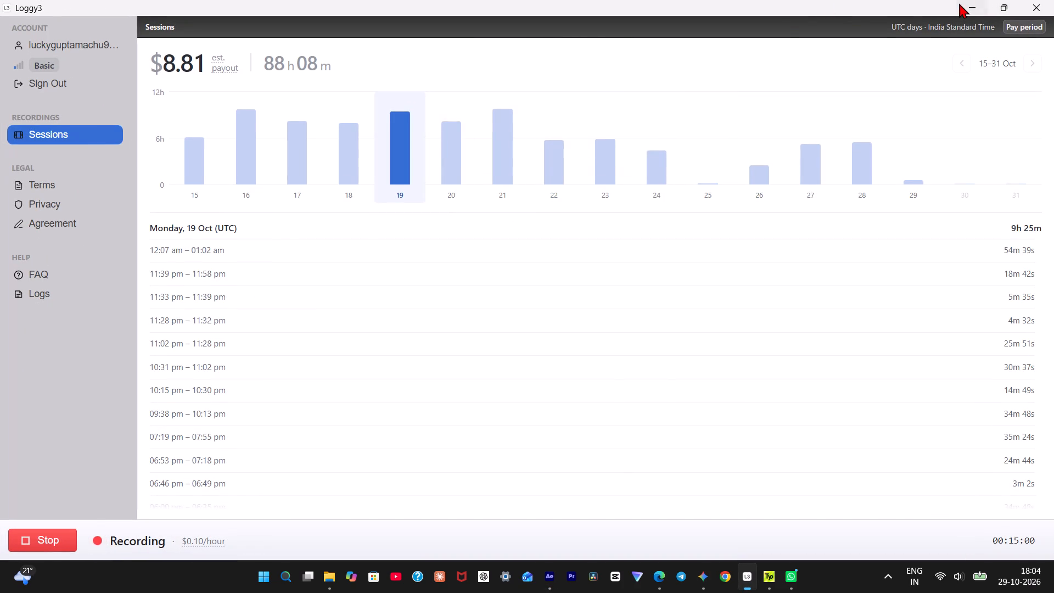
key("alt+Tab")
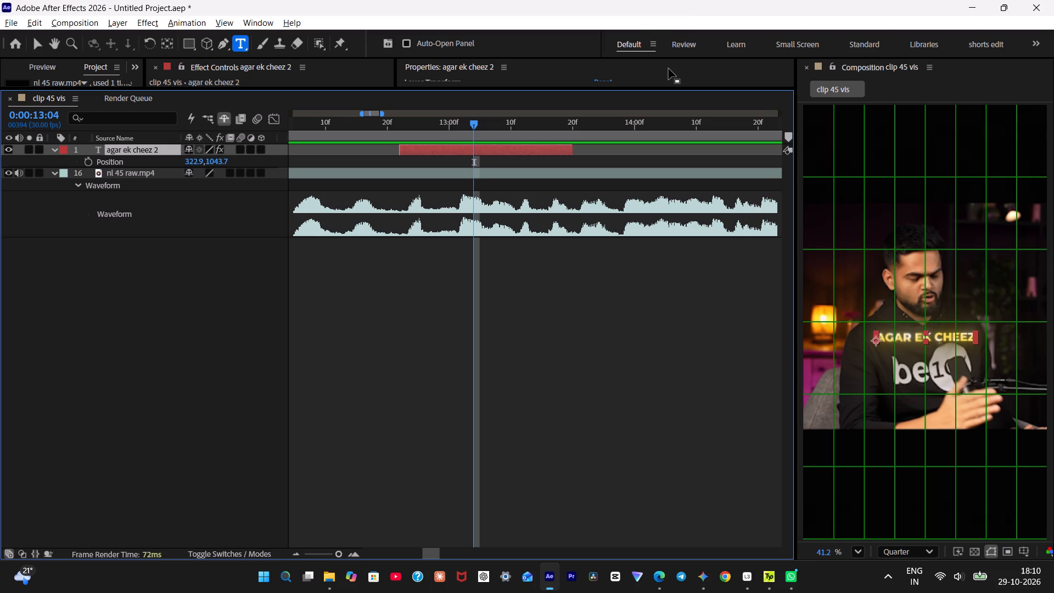
left_click_drag(469, 138, 357, 127)
key("space")
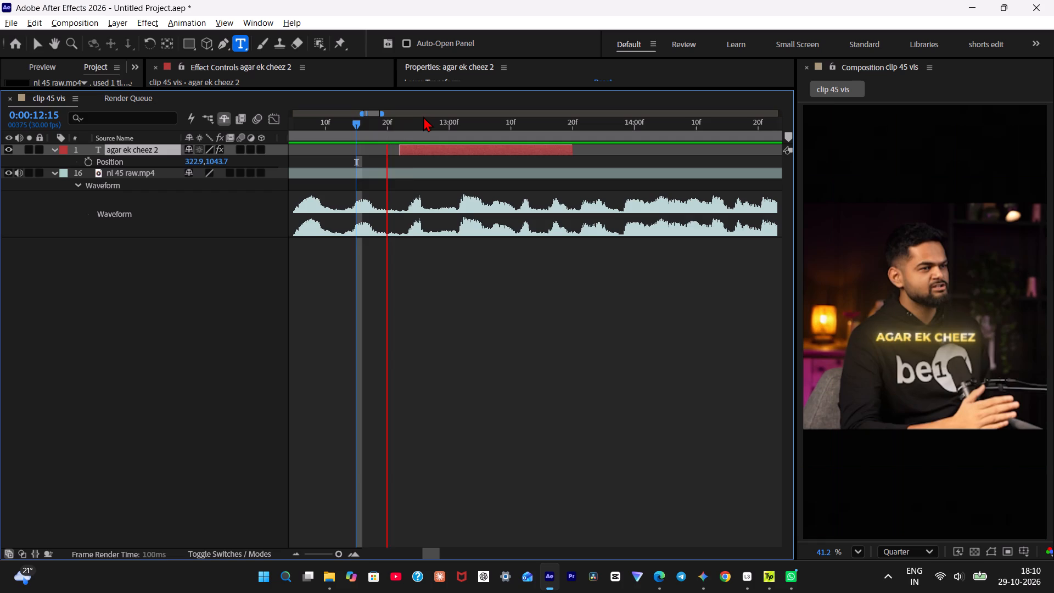
key("space")
left_click_drag(422, 116, 373, 118)
left_click_drag(393, 123, 370, 127)
key("space")
key("space")
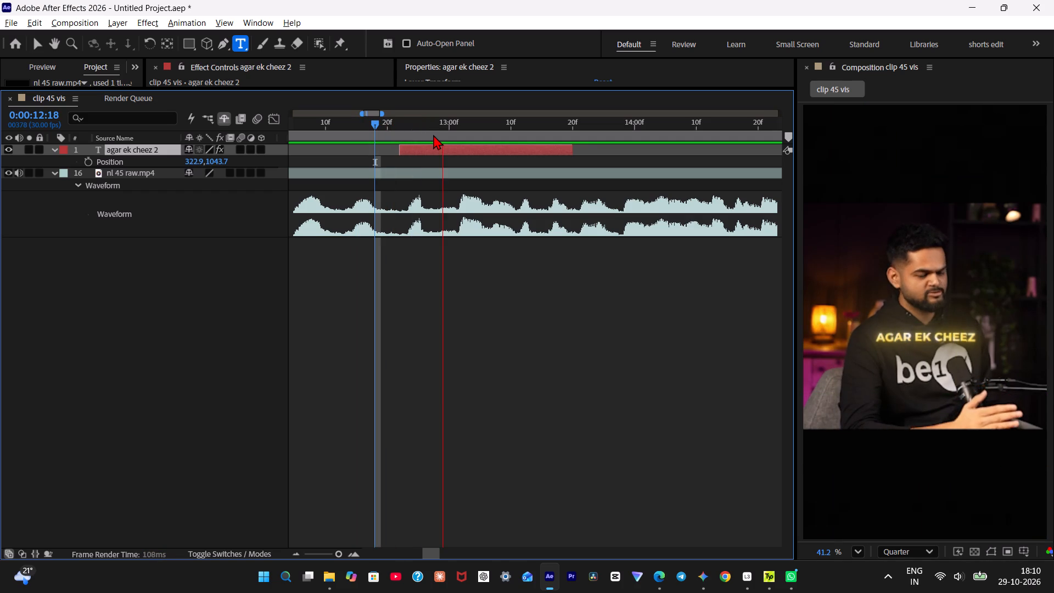
left_click_drag(474, 133, 417, 133)
left_click_drag(410, 131, 366, 128)
key("space")
key("space")
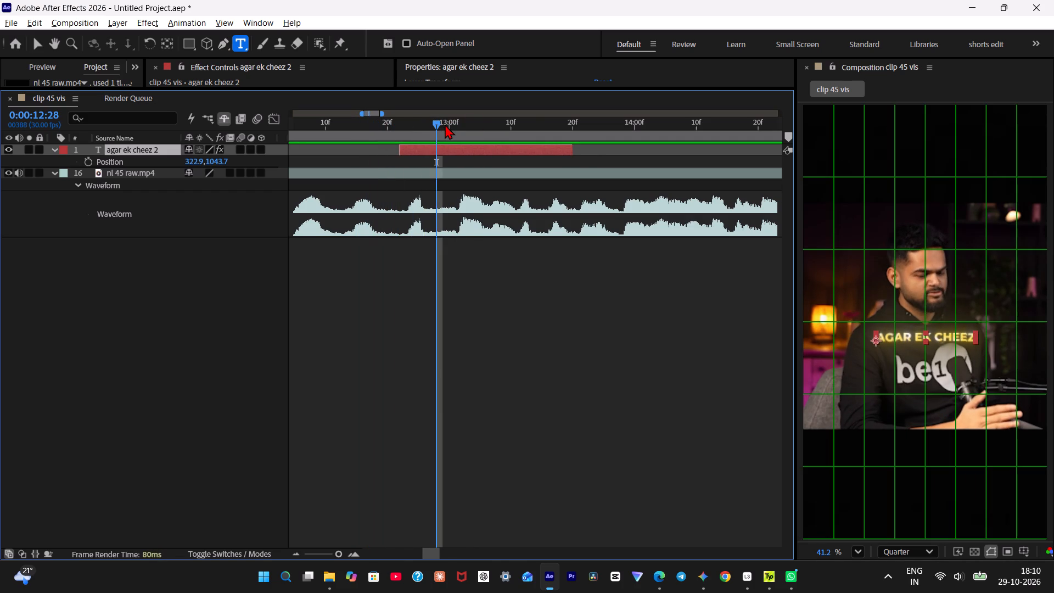
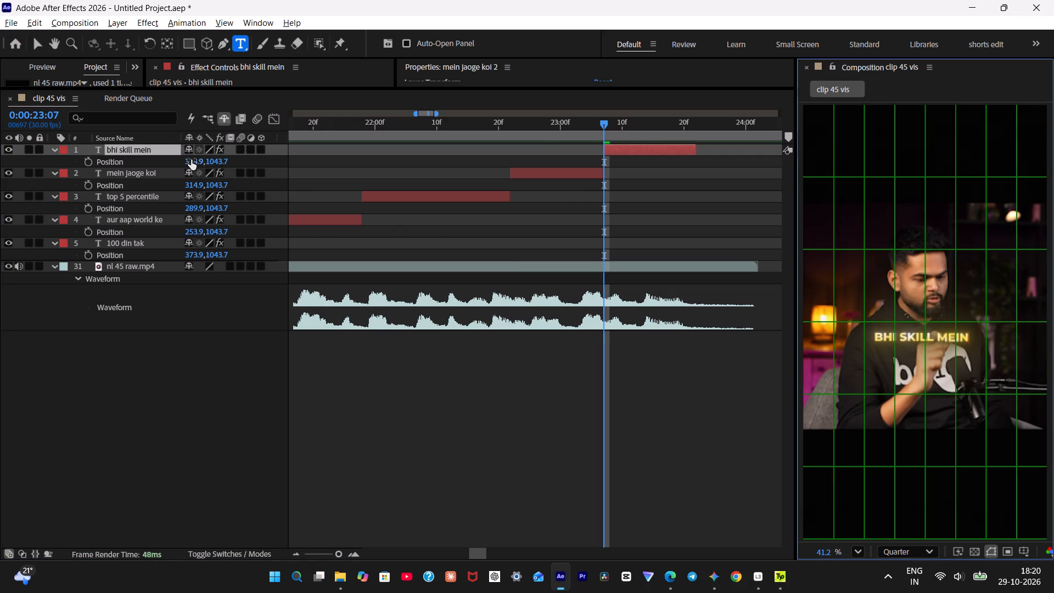
left_click_drag(191, 160, 200, 160)
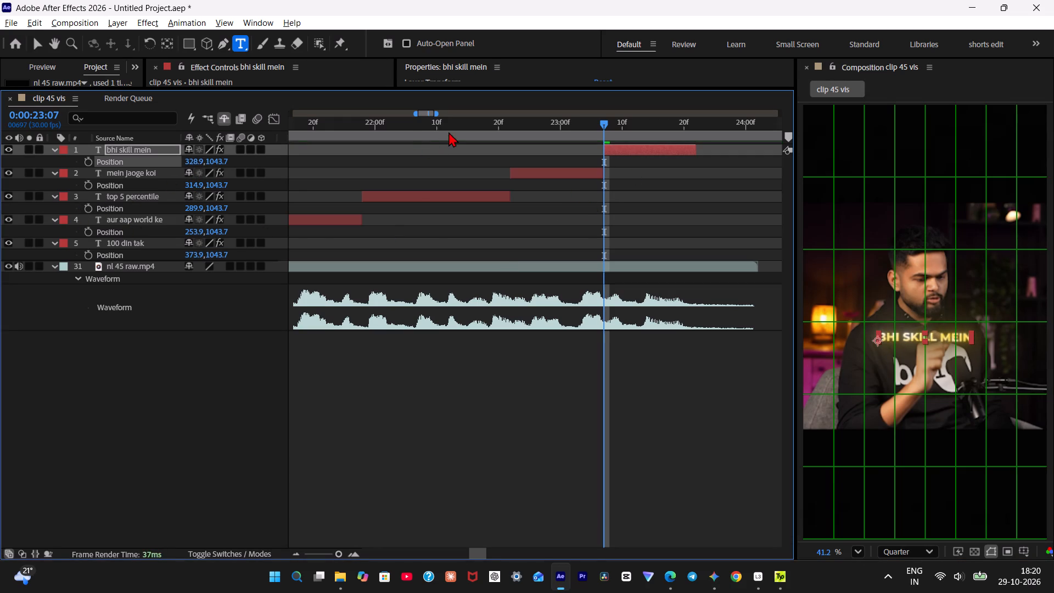
Play through the final captions to check the timing of "bhi skill mein" against the speech.
left_click_drag(448, 132, 419, 128)
key("space")
left_click_drag(456, 130, 479, 130)
key("space")
key("space")
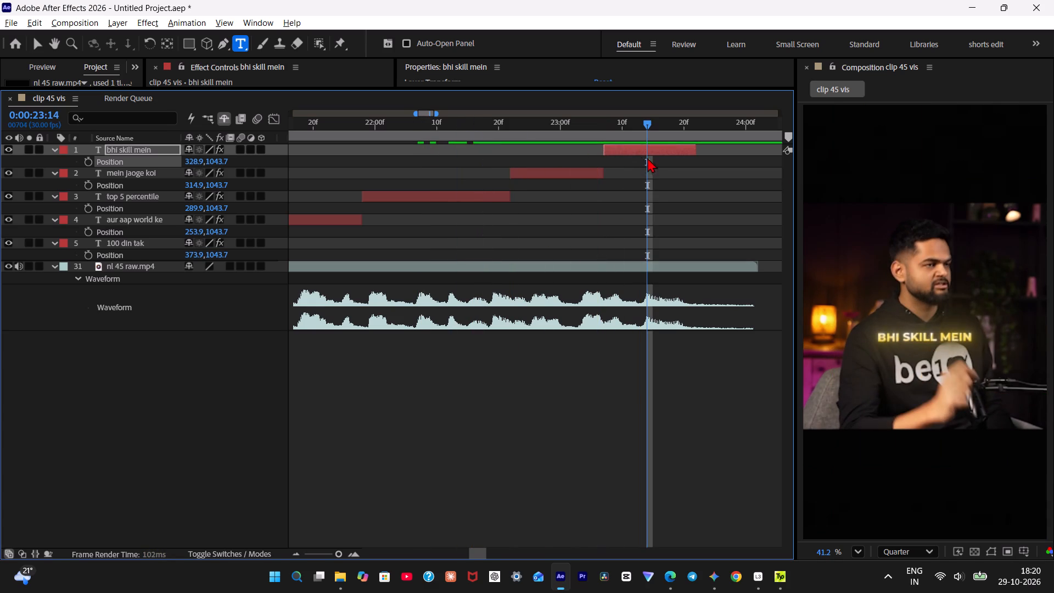
key("space")
key("space")
left_click_drag(702, 130, 641, 127)
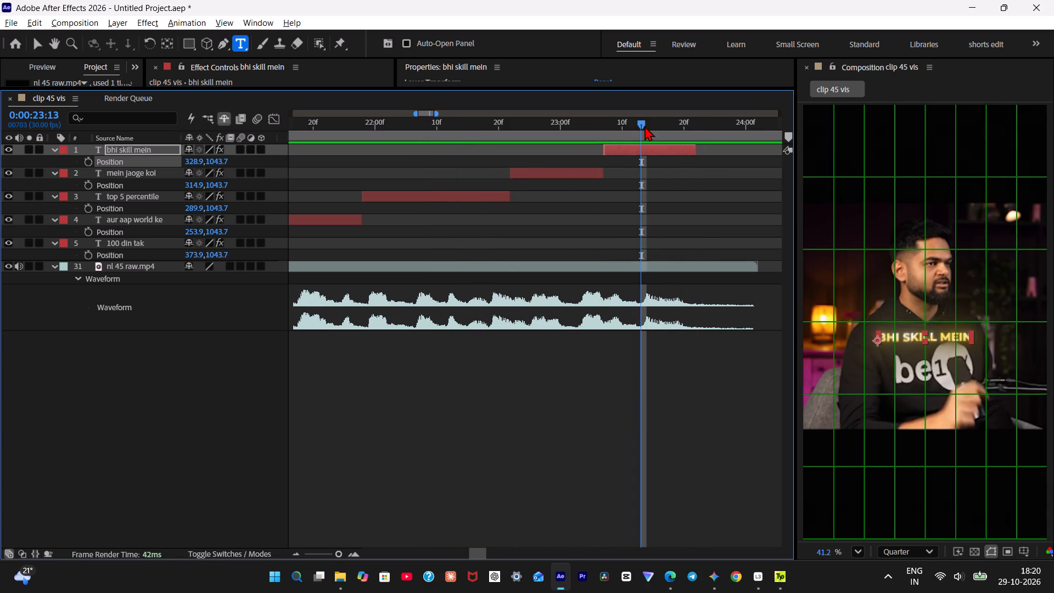
key("space")
key("space")
Apply the recent animation preset "cc" to the nl 45 raw.mp4 layer.
left_click(650, 265)
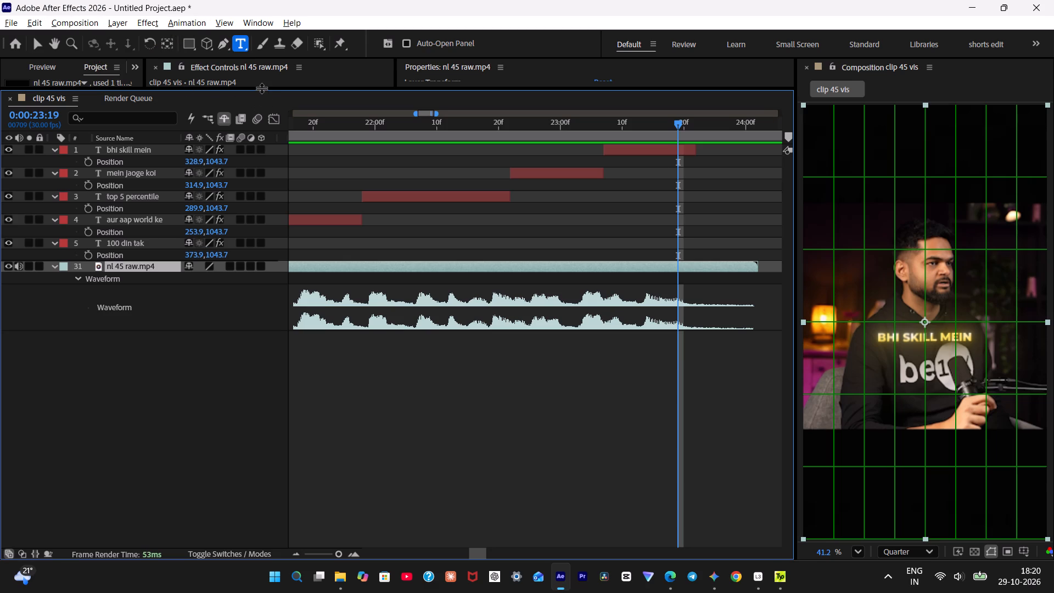
left_click_drag(261, 88, 260, 225)
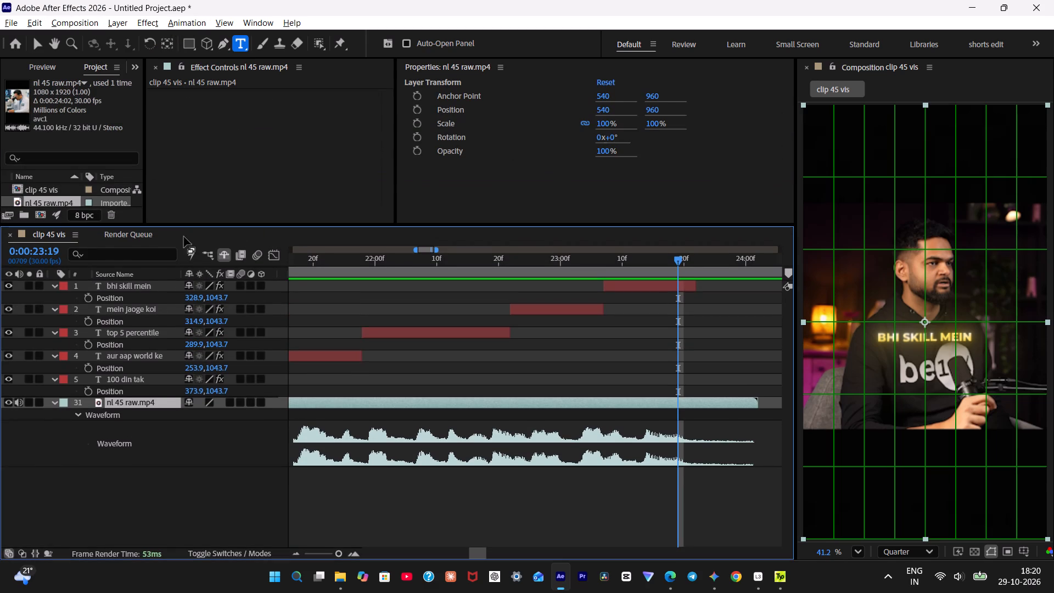
left_click_drag(705, 260, 727, 265)
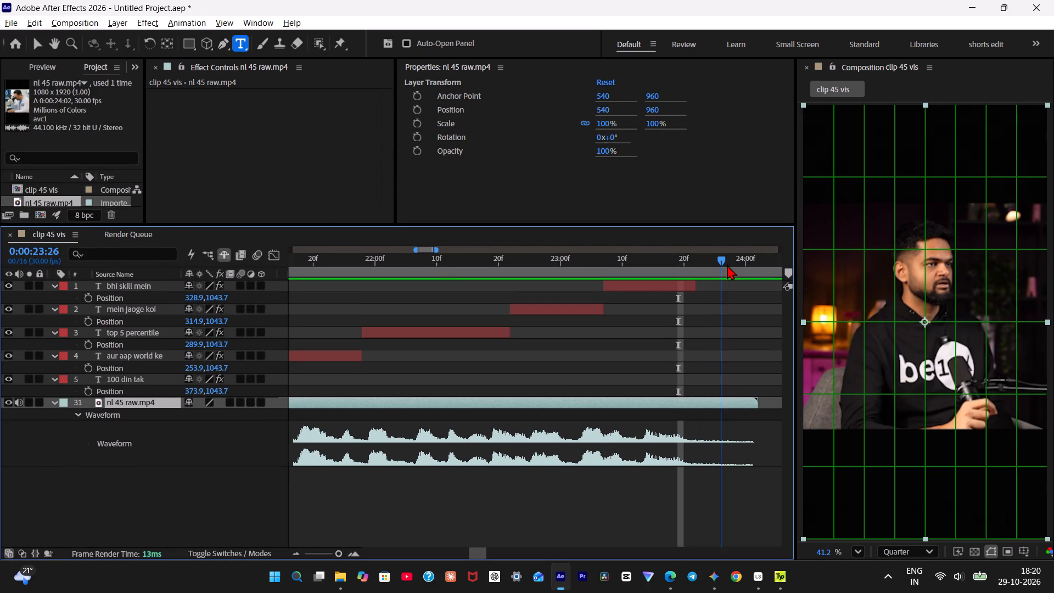
left_click_drag(727, 265, 741, 265)
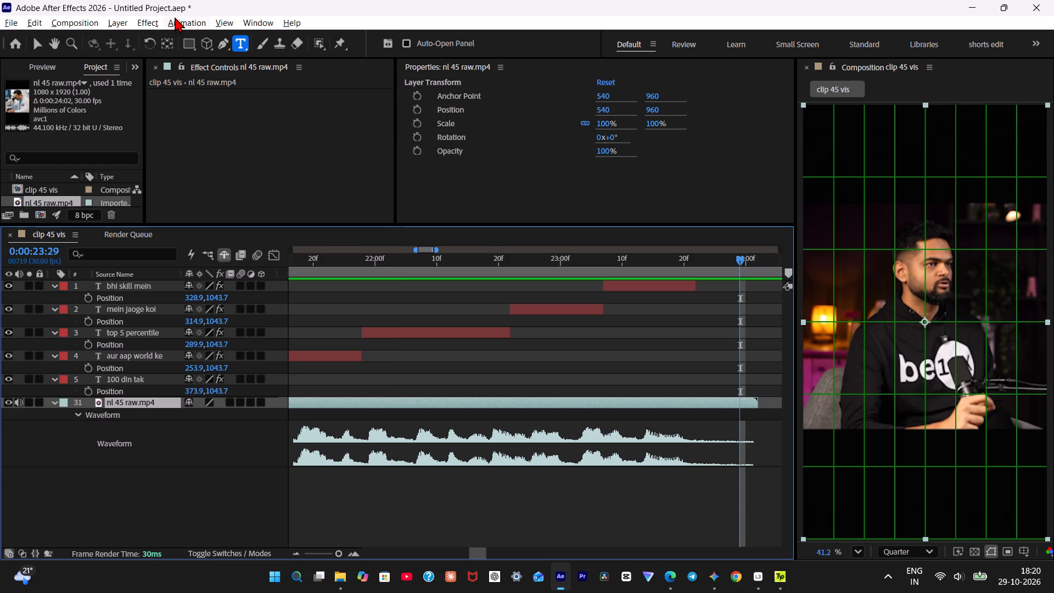
left_click(176, 19)
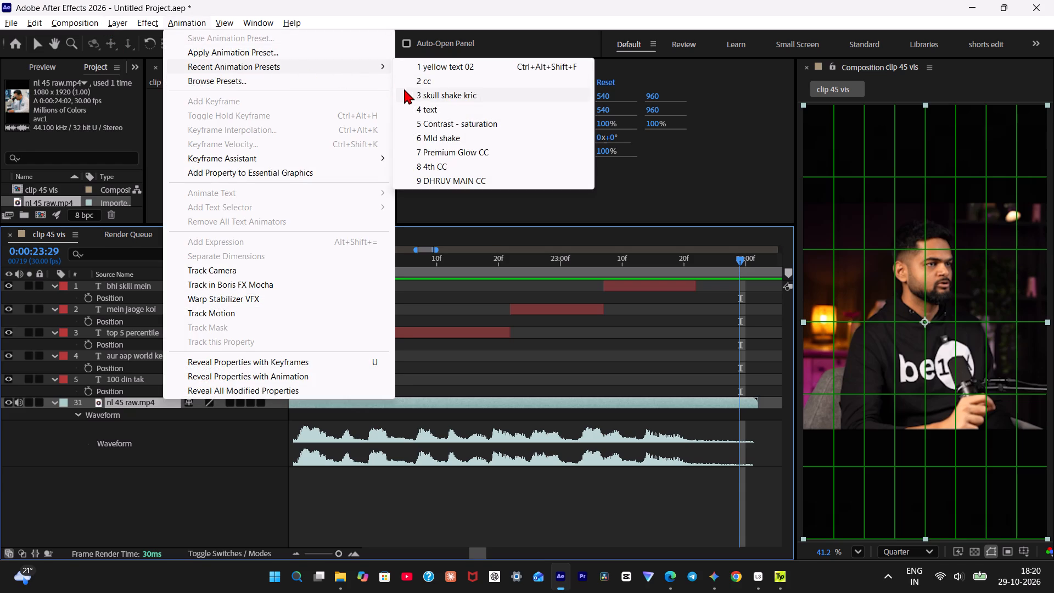
left_click(428, 81)
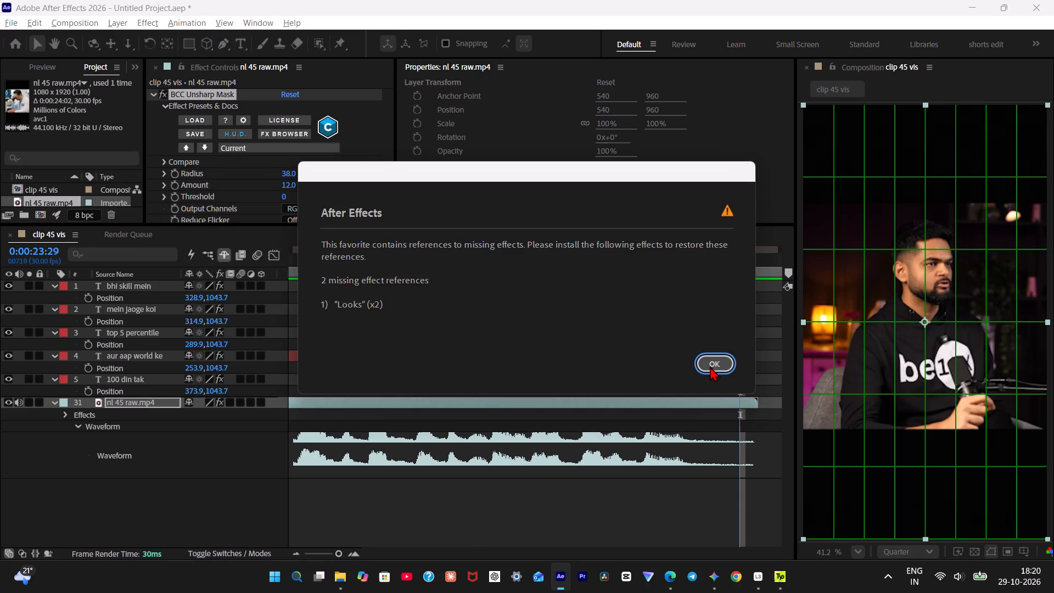
left_click(710, 364)
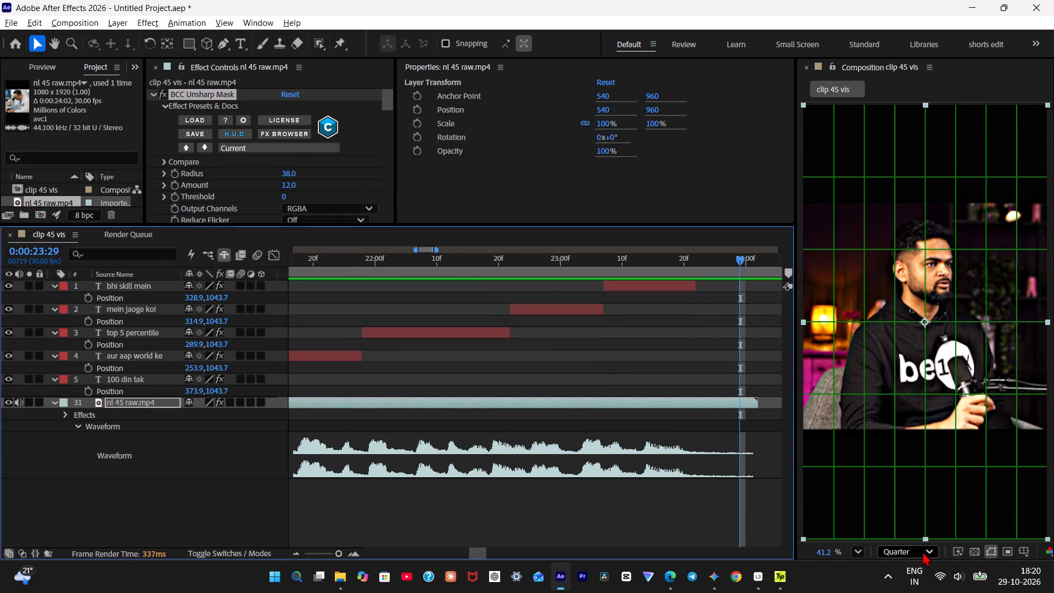
Set the composition preview resolution to Full and check the colour-corrected footage under the last captions.
left_click(922, 553)
left_click(910, 455)
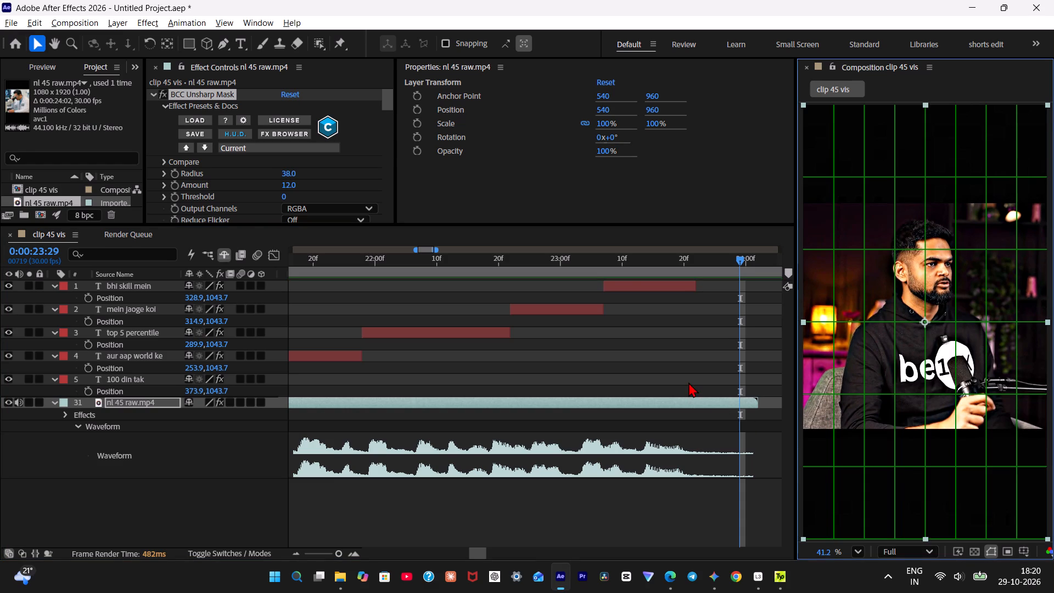
left_click_drag(640, 259, 586, 266)
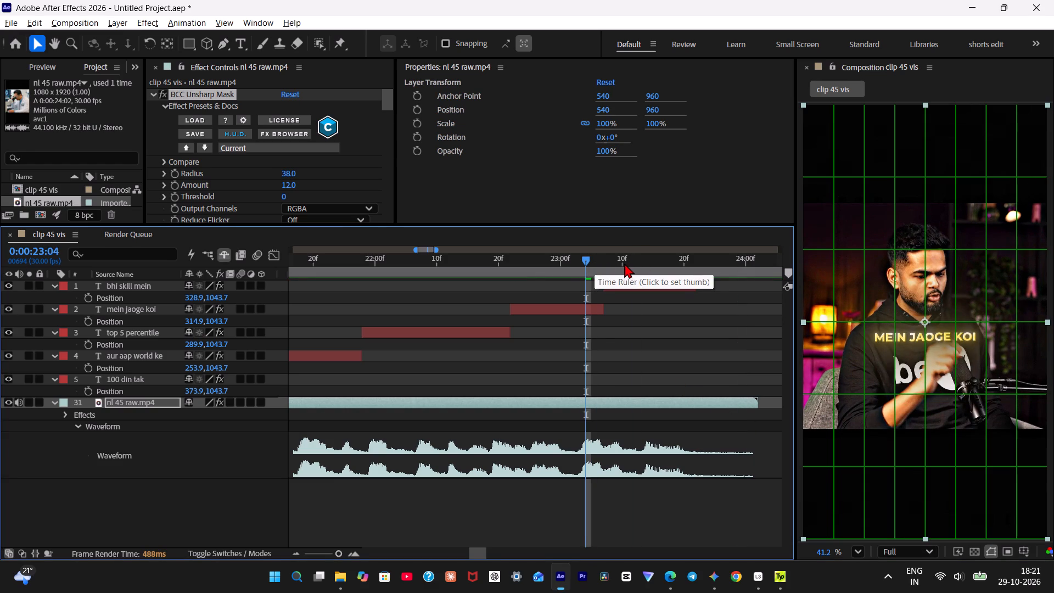
left_click_drag(619, 263, 461, 269)
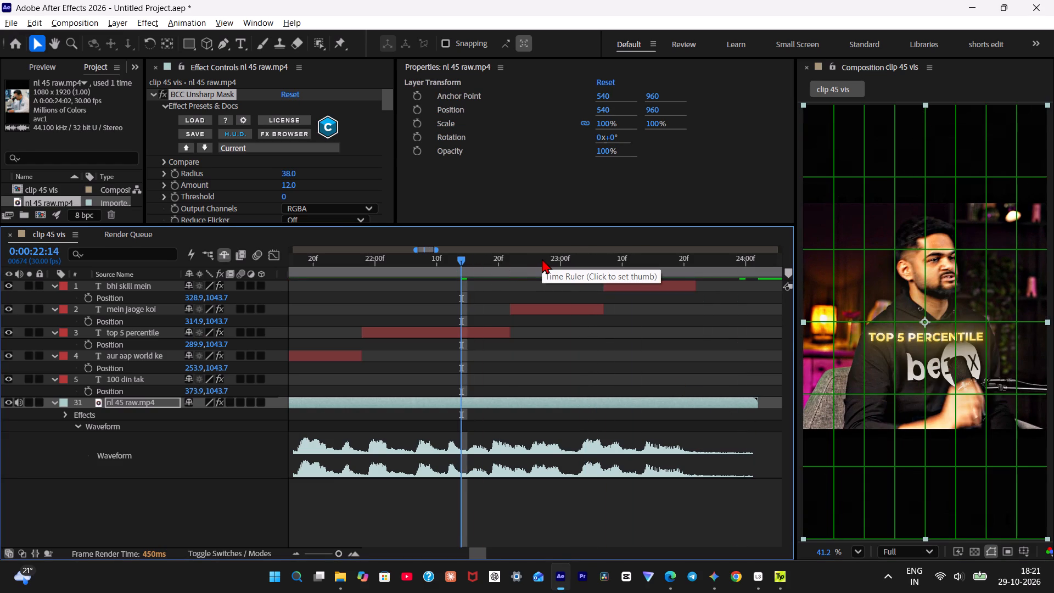
left_click_drag(534, 265, 371, 273)
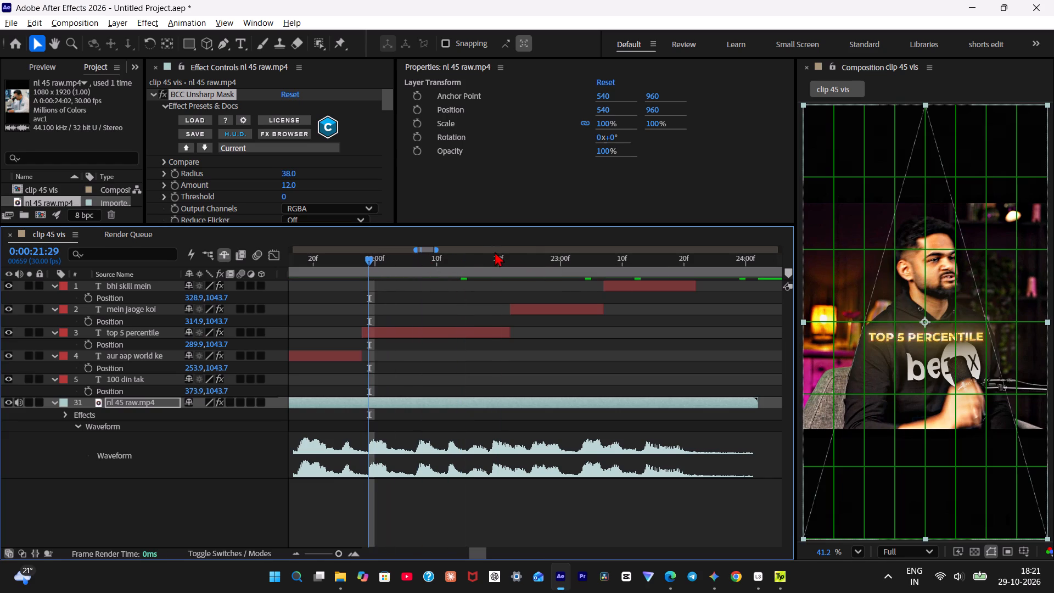
Add the caption-free frame at 0:00:23:28 to the render queue as a Photoshop still.
left_click_drag(471, 264, 736, 262)
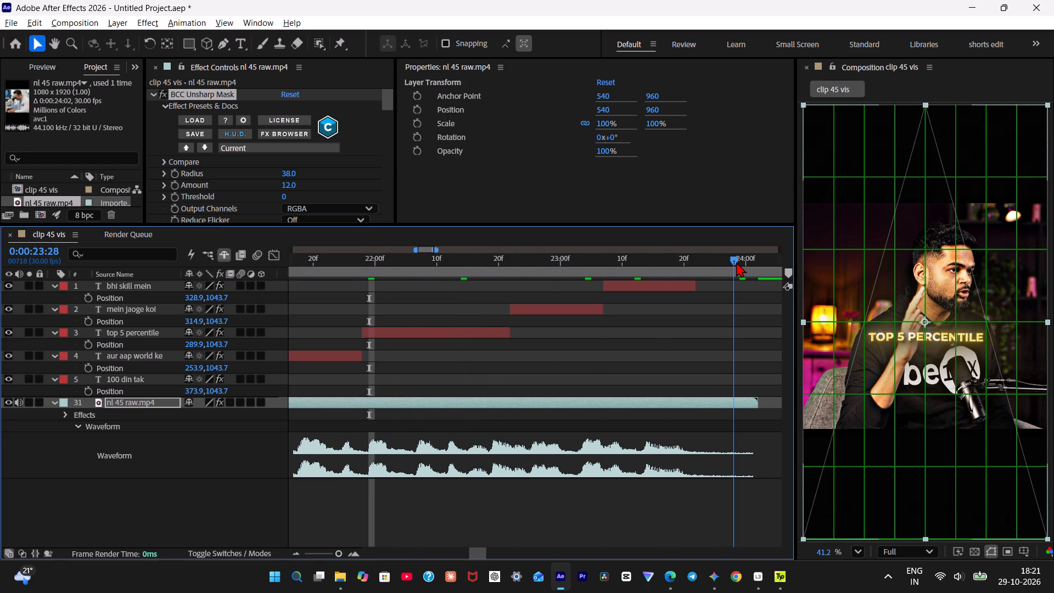
left_click_drag(736, 262, 726, 263)
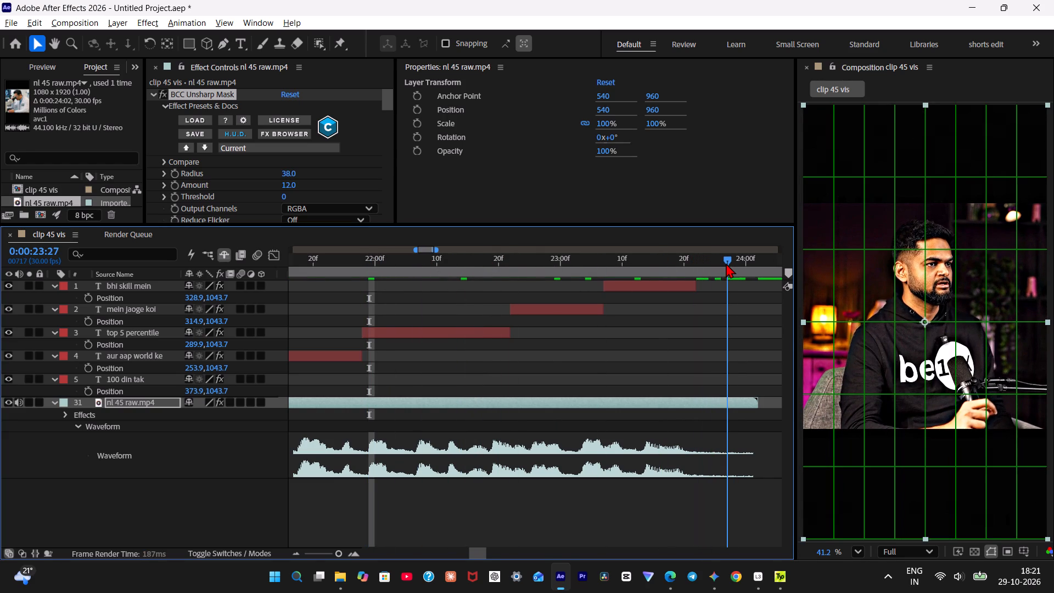
left_click_drag(726, 263, 733, 262)
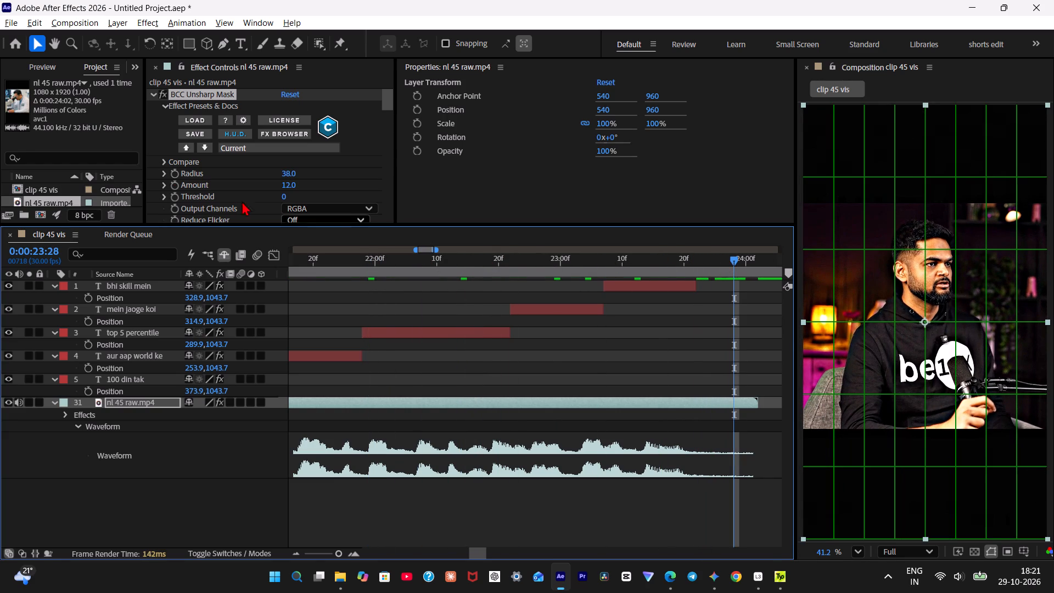
left_click(82, 22)
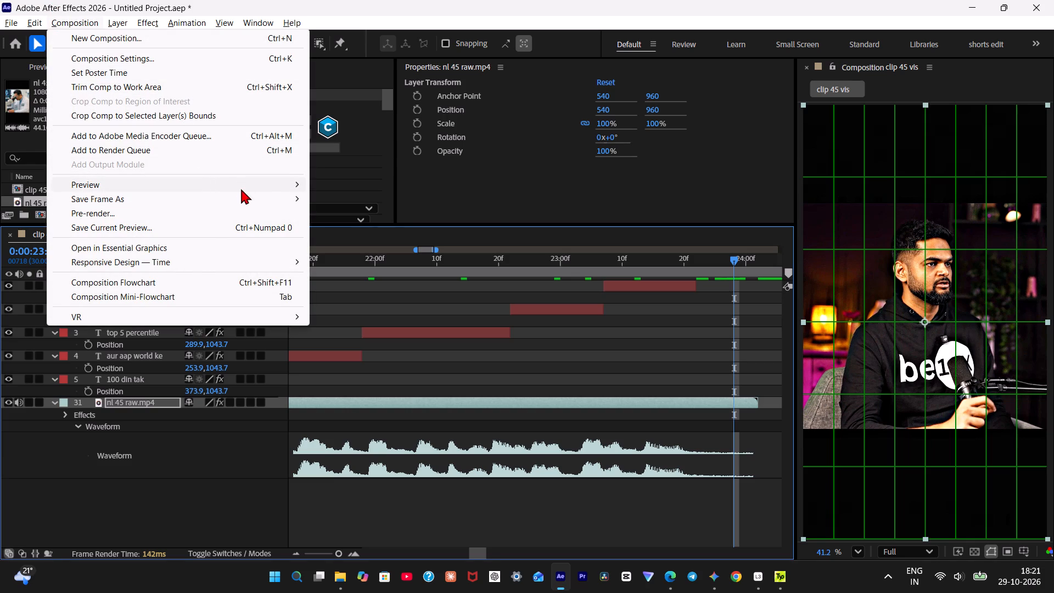
left_click(349, 202)
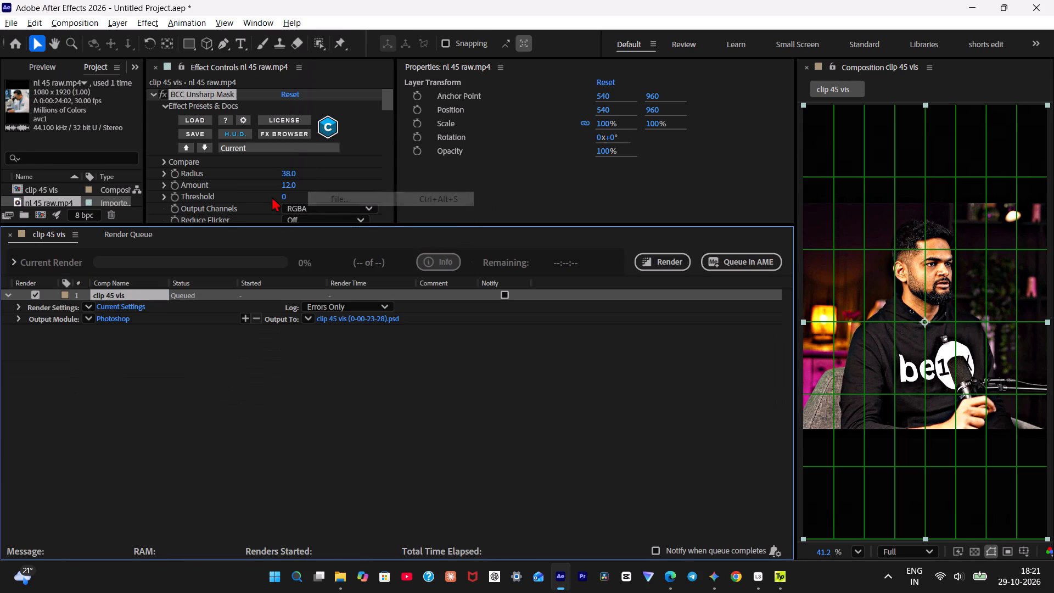
Name the still's output file "clip 45 vis (frame)" in Downloads and render it.
left_click(353, 316)
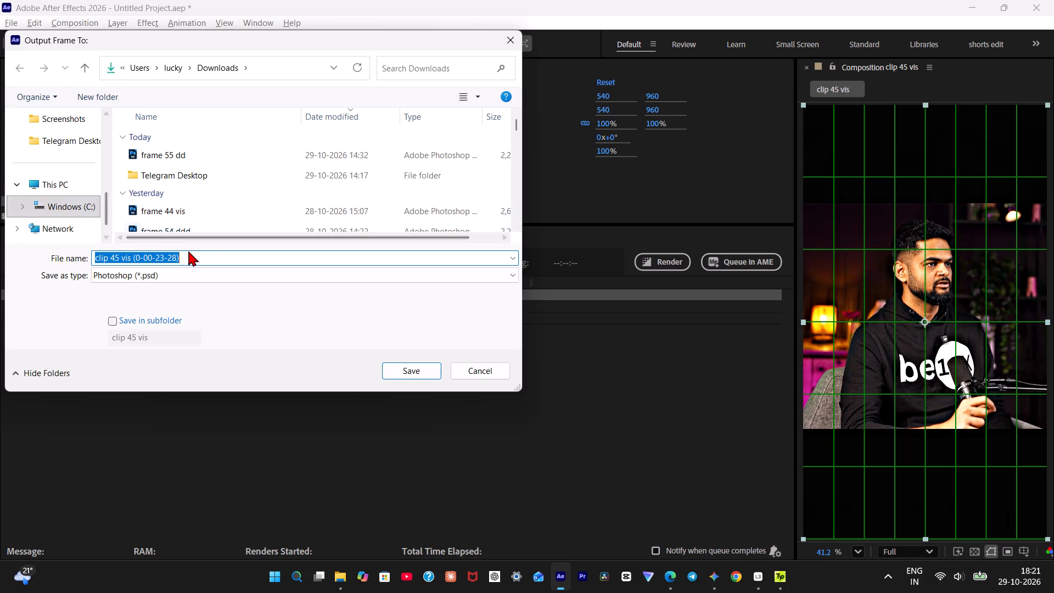
left_click(193, 249)
left_click(191, 258)
left_click_drag(191, 258, 131, 261)
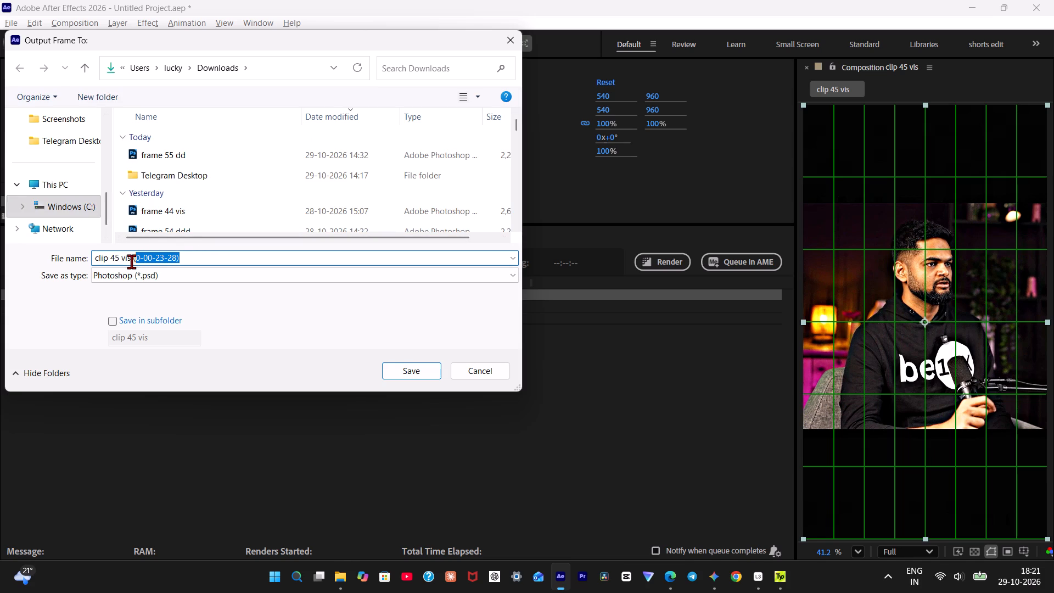
left_click_drag(131, 261, 130, 261)
key("f")
key("r")
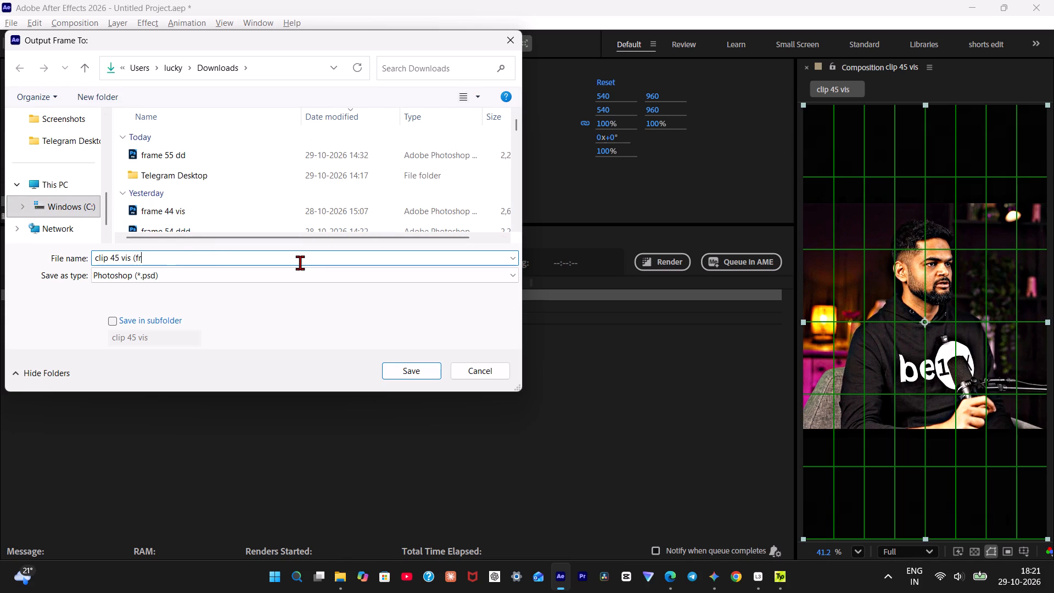
key("a")
key("m")
key("e")
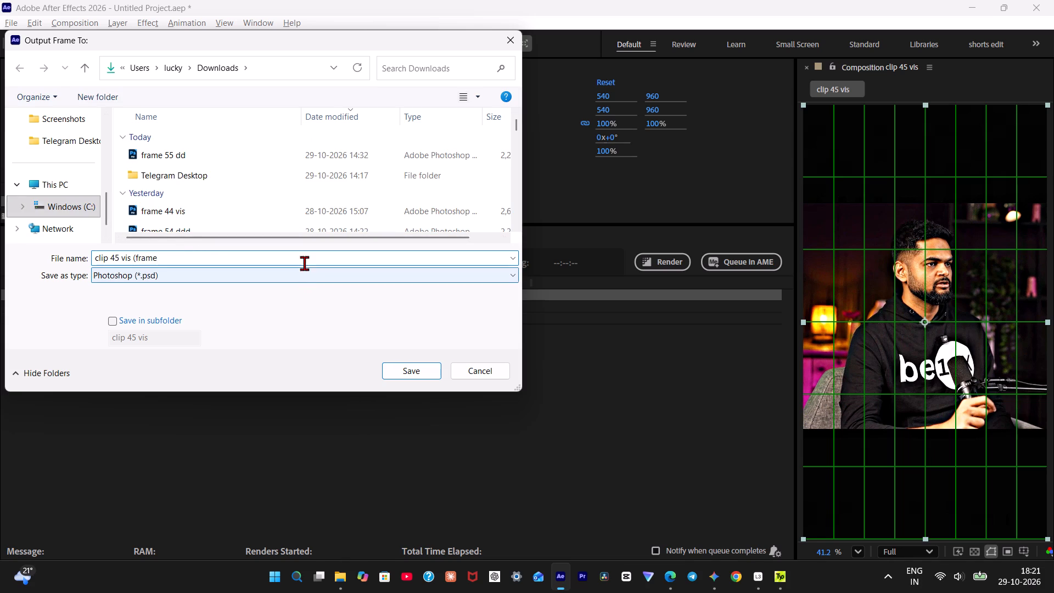
key("shift+parenright")
left_click(400, 375)
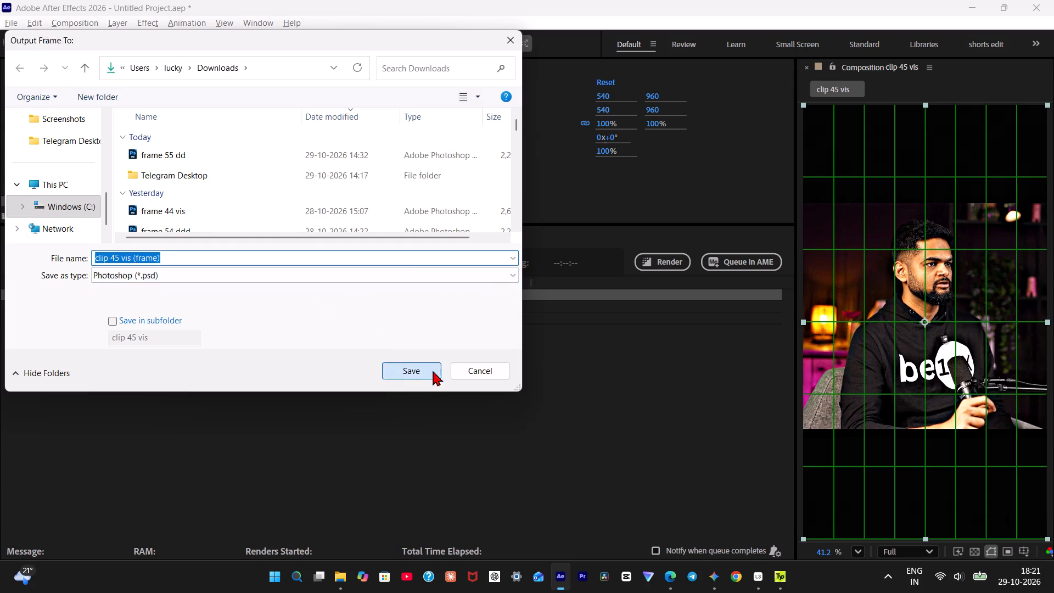
left_click(657, 260)
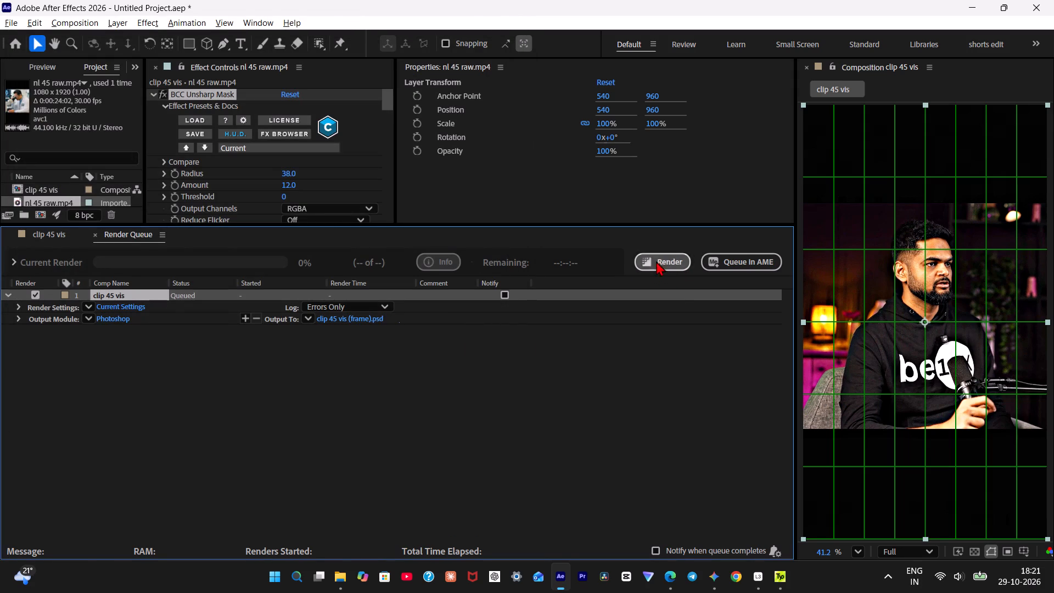
Import "clip 45 vis (frame)" from Downloads as footage, with its alpha interpreted as Straight - Unmatted.
left_click(54, 228)
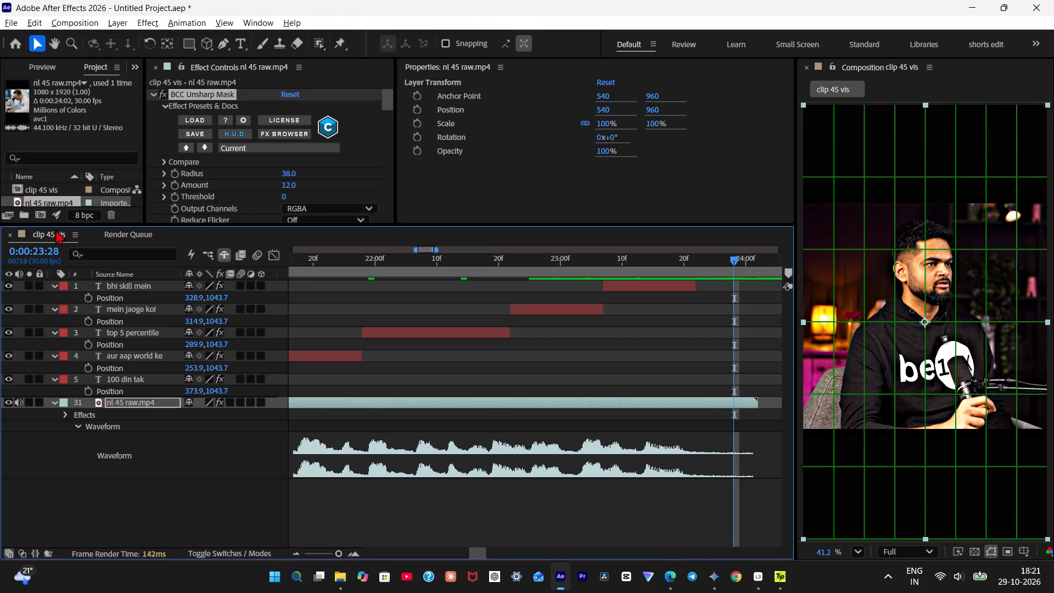
key("ctrl+i")
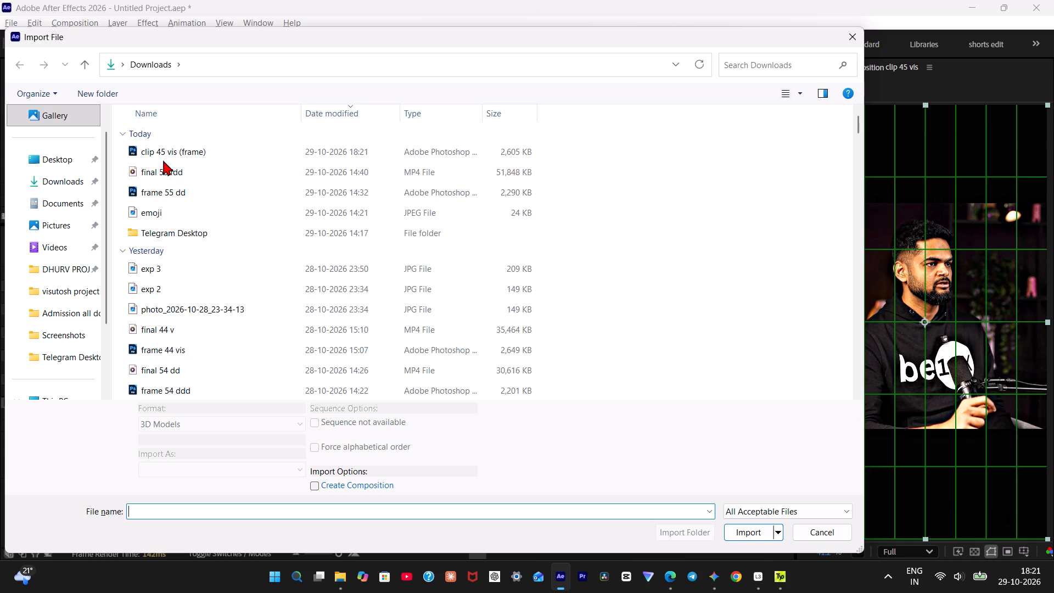
left_click(163, 160)
left_click(265, 152)
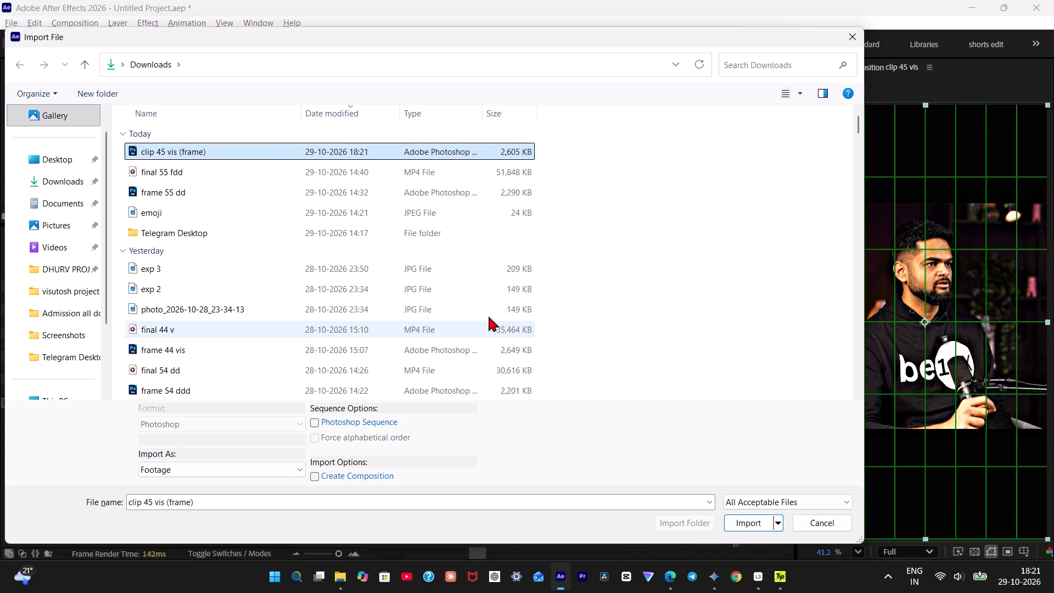
left_click(764, 518)
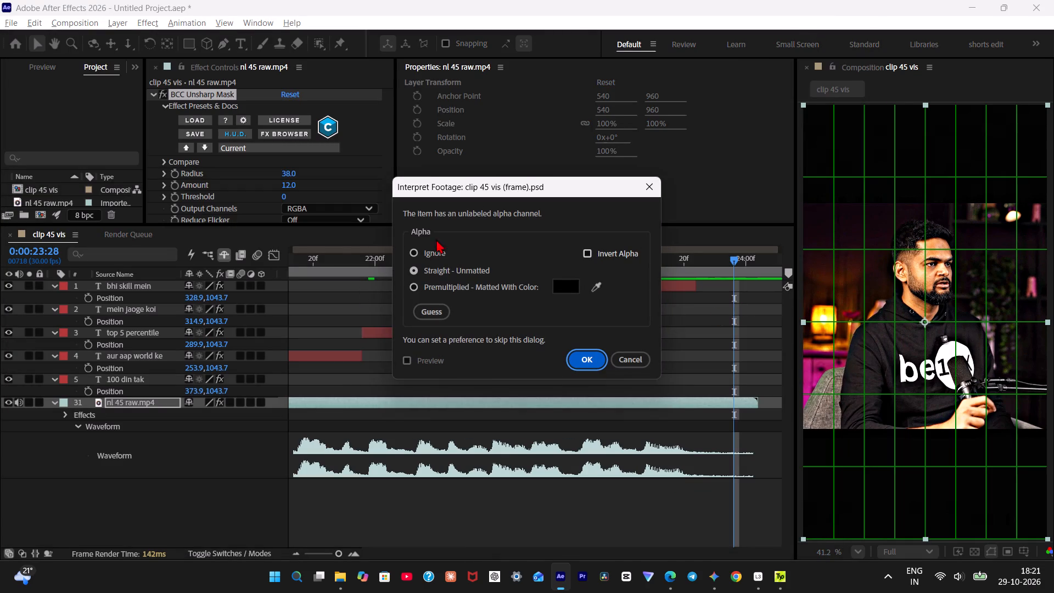
left_click(595, 362)
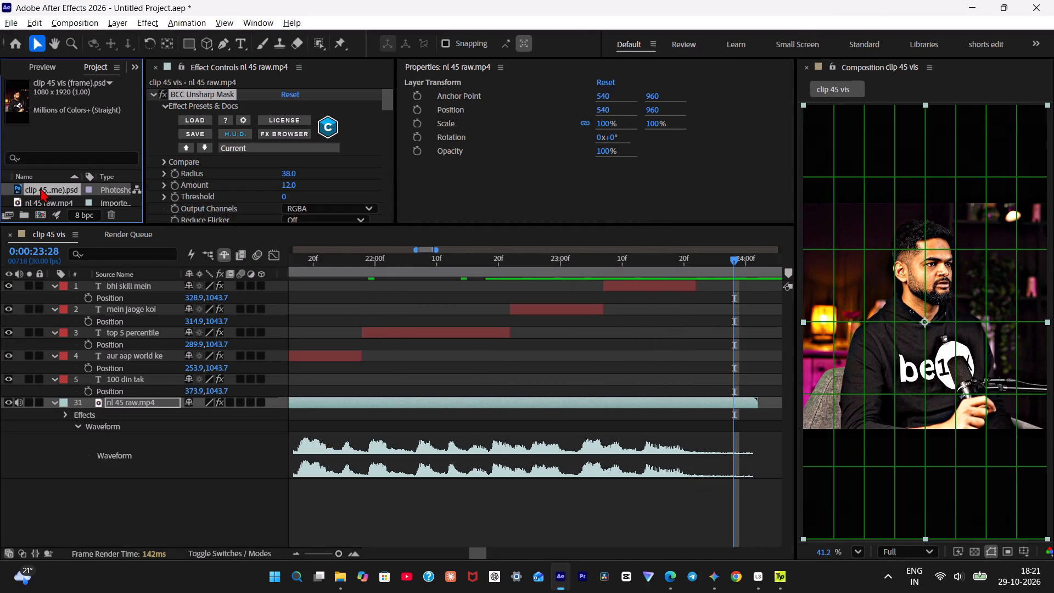
Place clip 45 vis (frame).psd directly above the nl 45 raw.mp4 layer and trim its start to 0:00:23:28.
left_click_drag(40, 187, 121, 396)
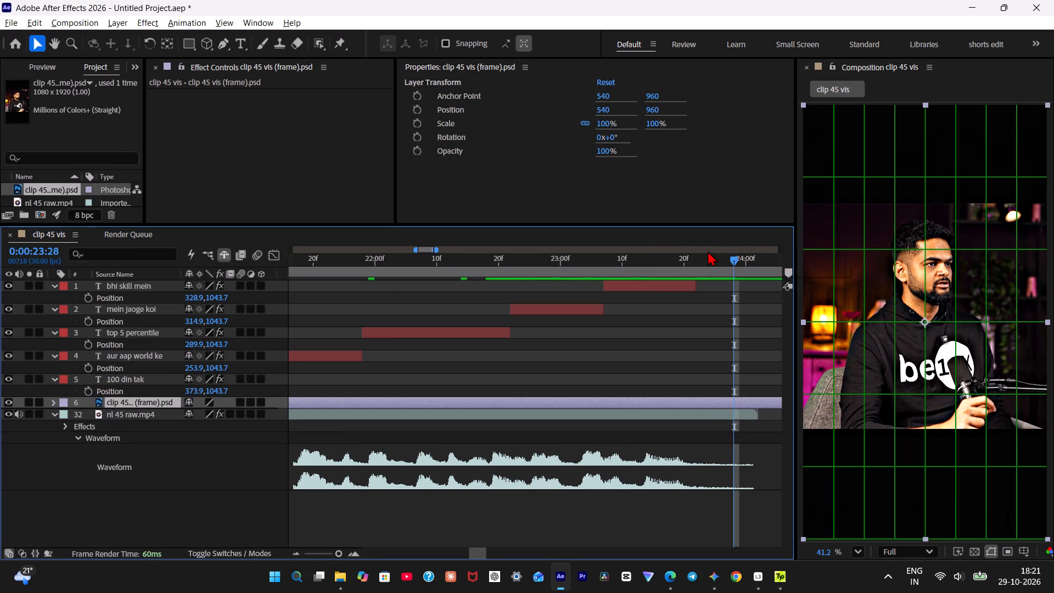
key("ctrl+shift+d")
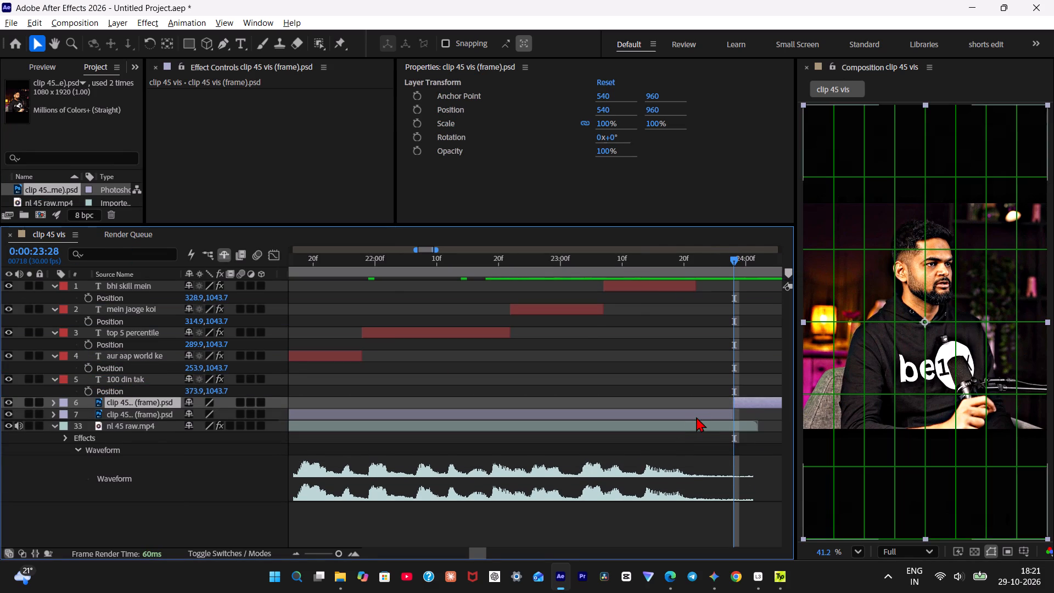
left_click(699, 416)
key("BackSpace")
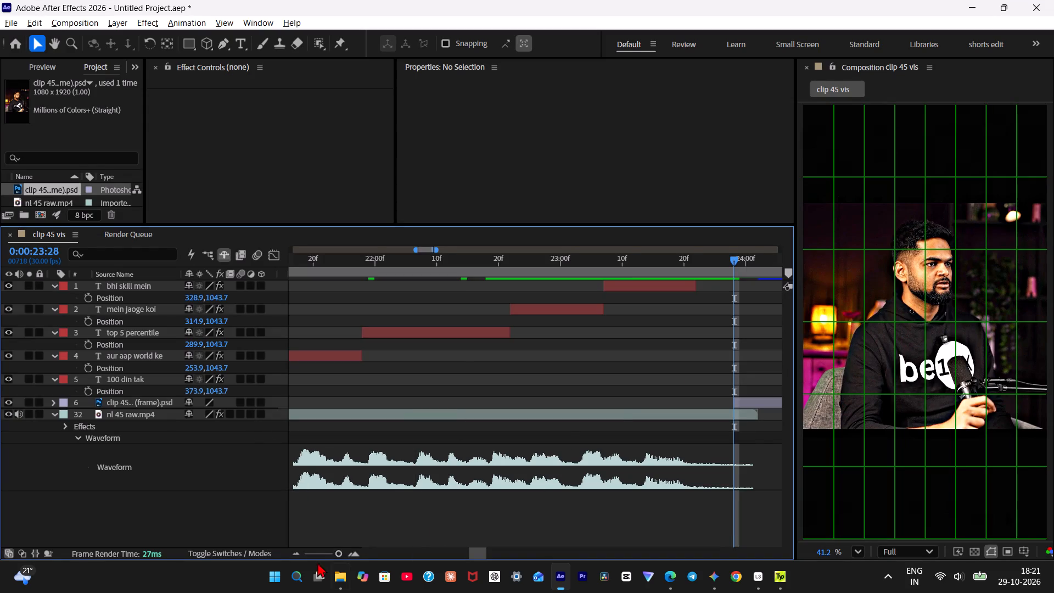
Switch to File Explorer and look through the emoji images in Downloads, previewing emoji, 34, 33, 45 emojji dd and 46 emoji dd.
left_click_drag(346, 524, 340, 521)
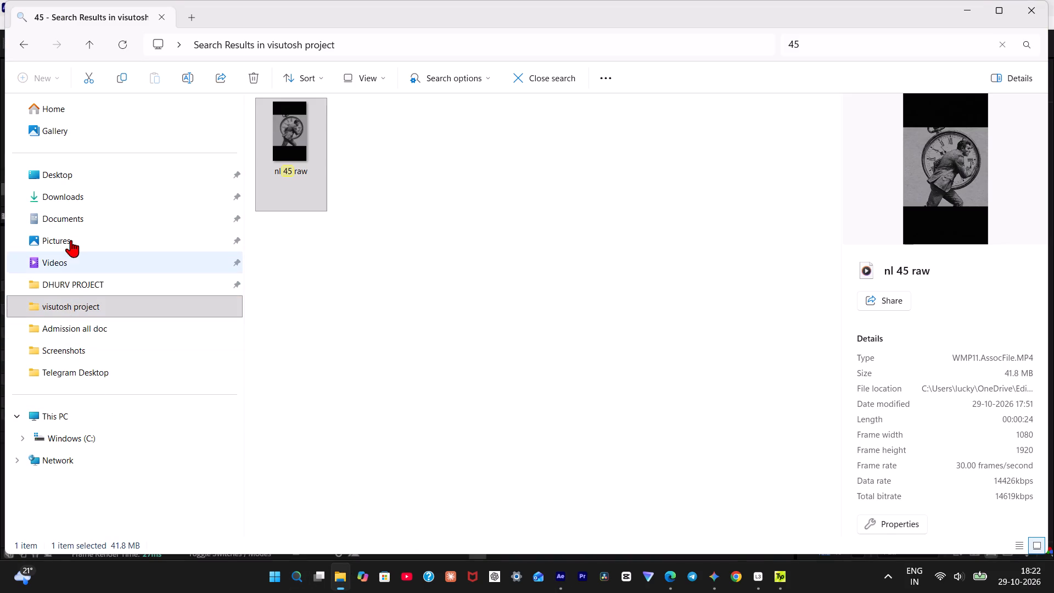
left_click(79, 196)
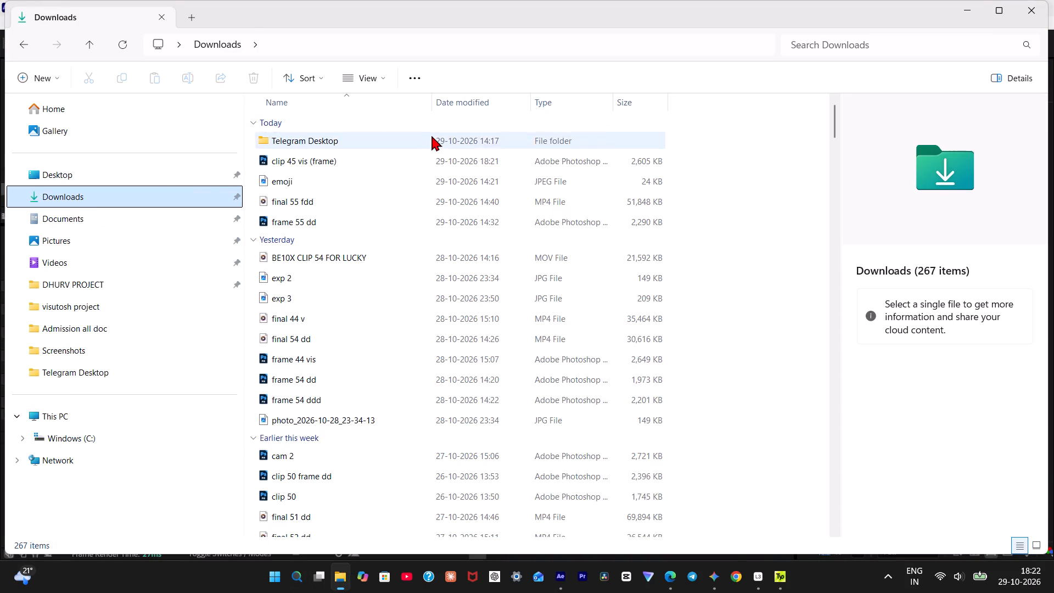
scroll(352, 223, "down", 1)
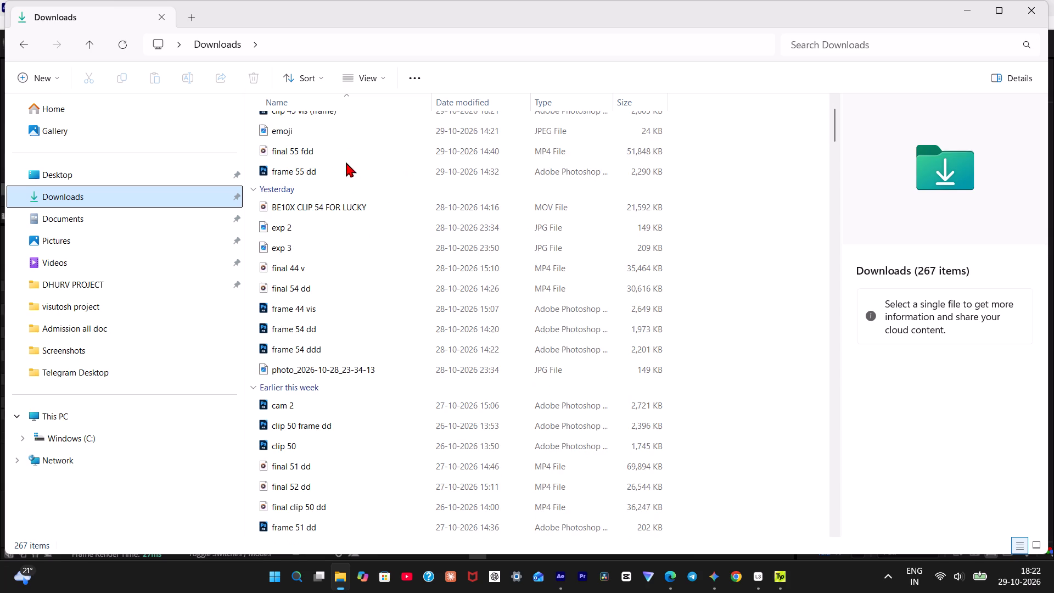
left_click(336, 128)
scroll(414, 203, "down", 3)
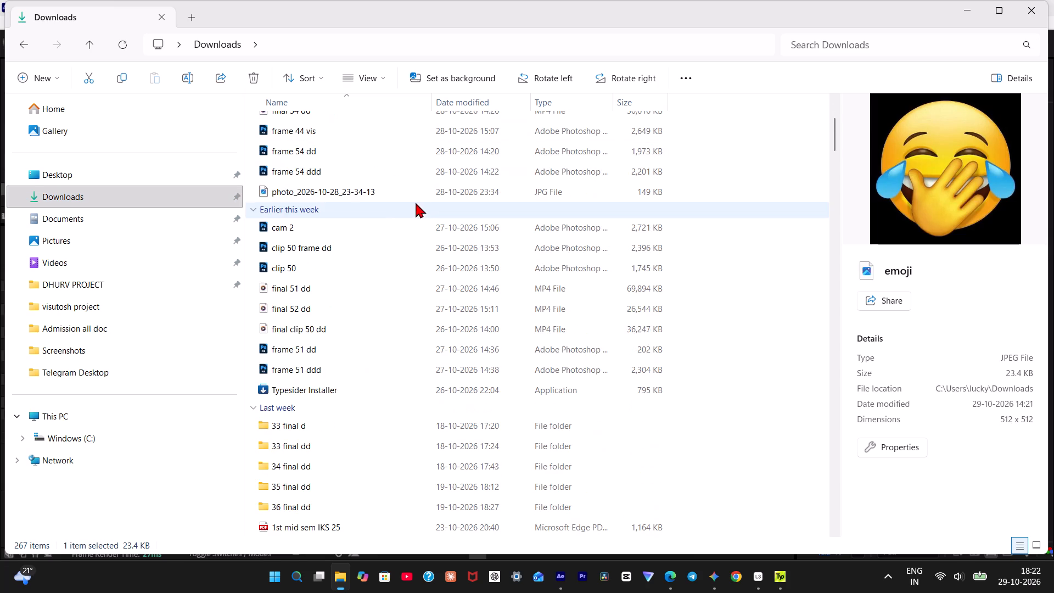
scroll(316, 270, "down", 2)
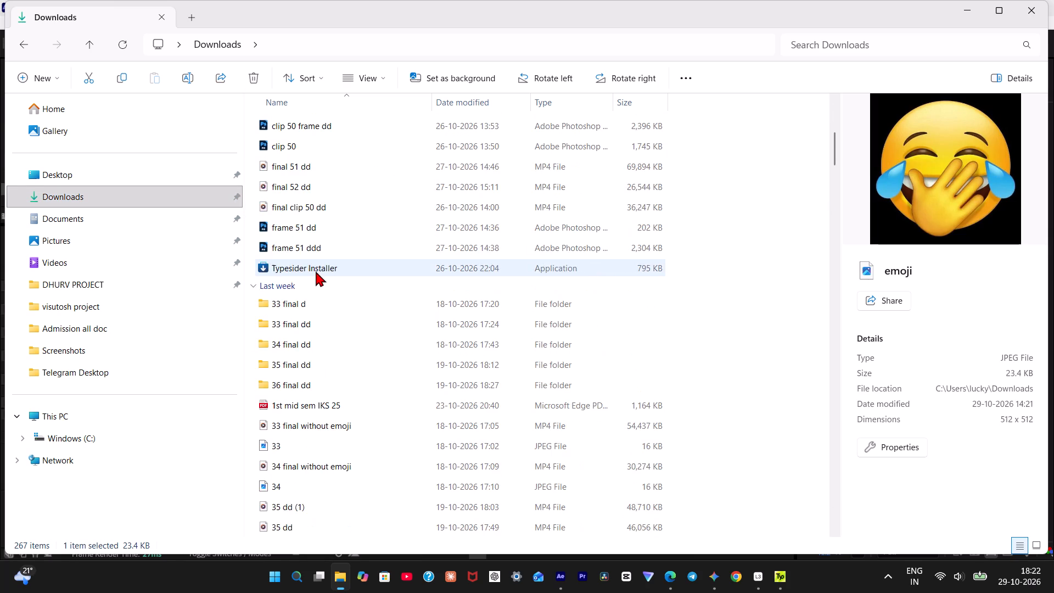
scroll(316, 275, "down", 5)
left_click(321, 180)
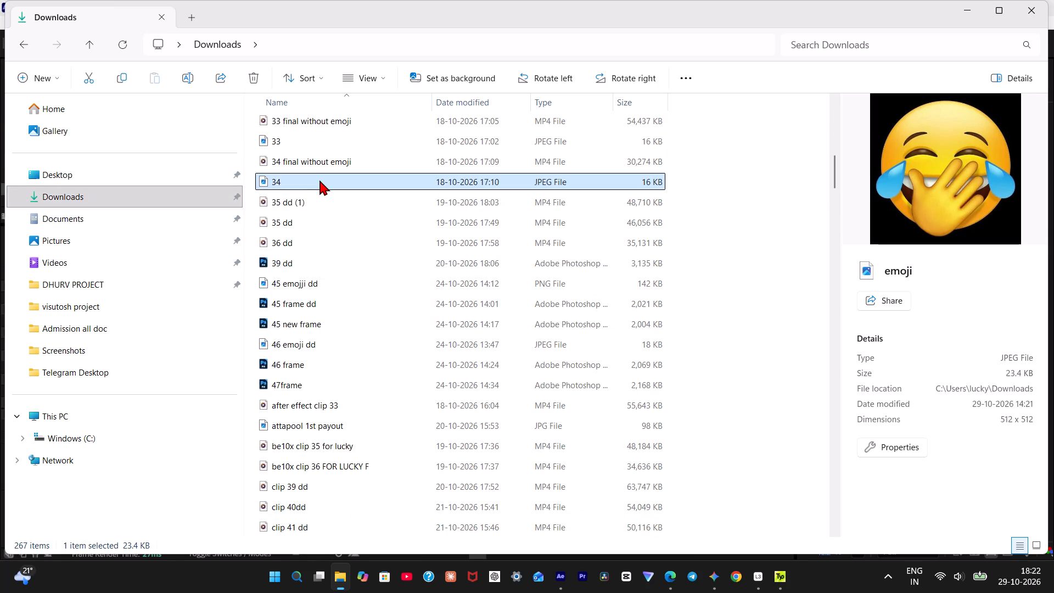
left_click(321, 142)
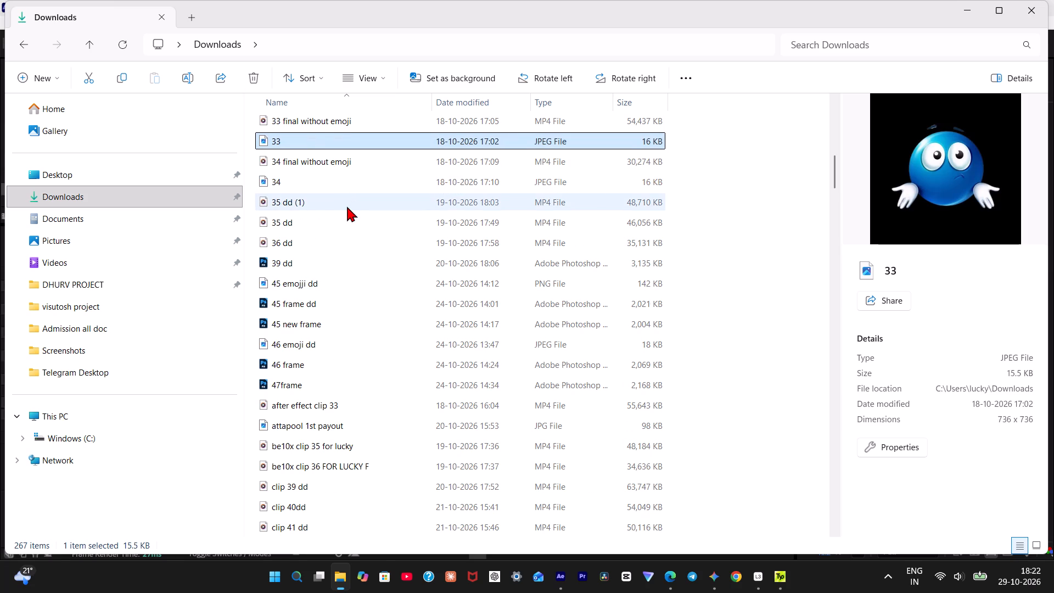
scroll(347, 206, "down", 1)
left_click(344, 221)
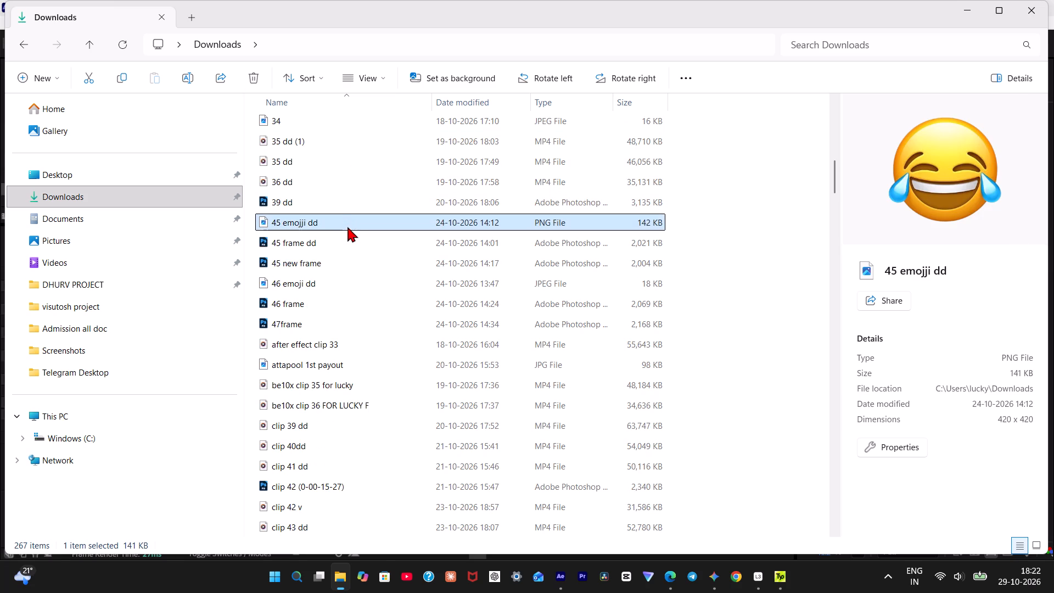
scroll(362, 231, "down", 2)
left_click(339, 159)
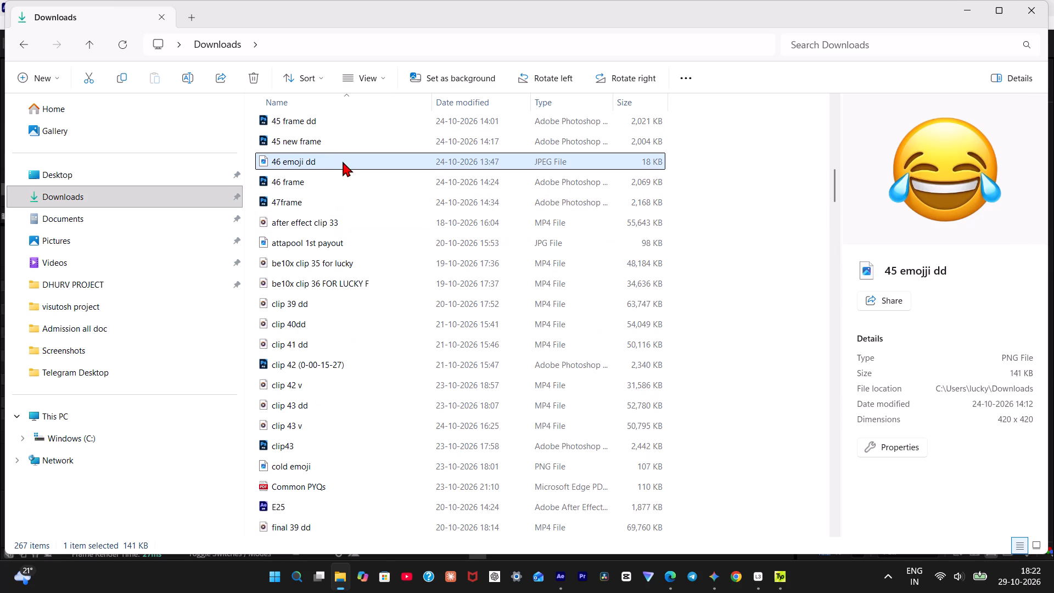
scroll(368, 186, "down", 1)
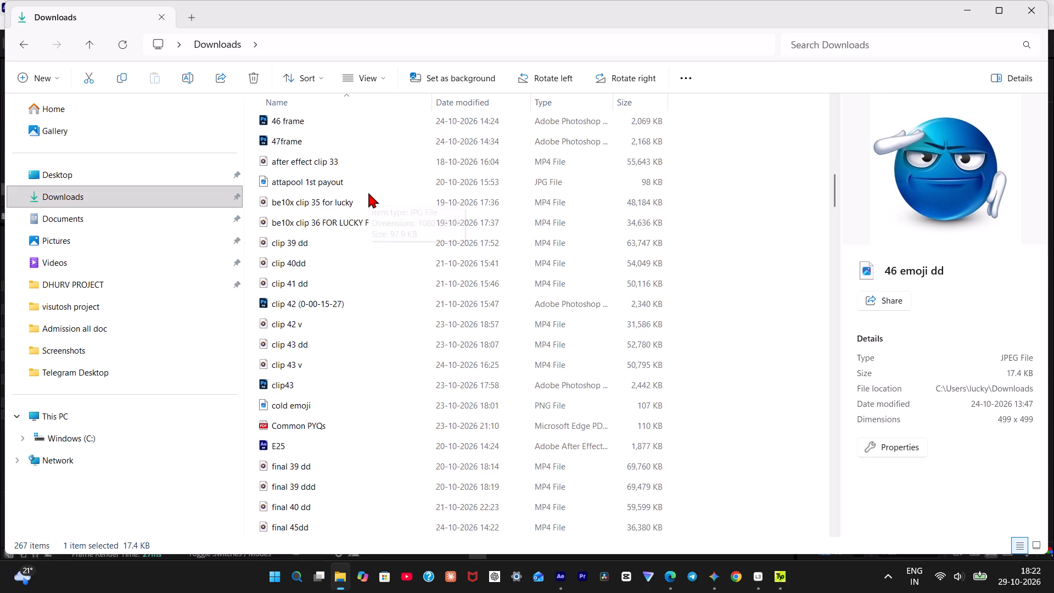
Add "46 emoji dd" from Downloads to the After Effects composition, just above the frame still, and trim its start to 0:00:23:28.
scroll(368, 195, "up", 2)
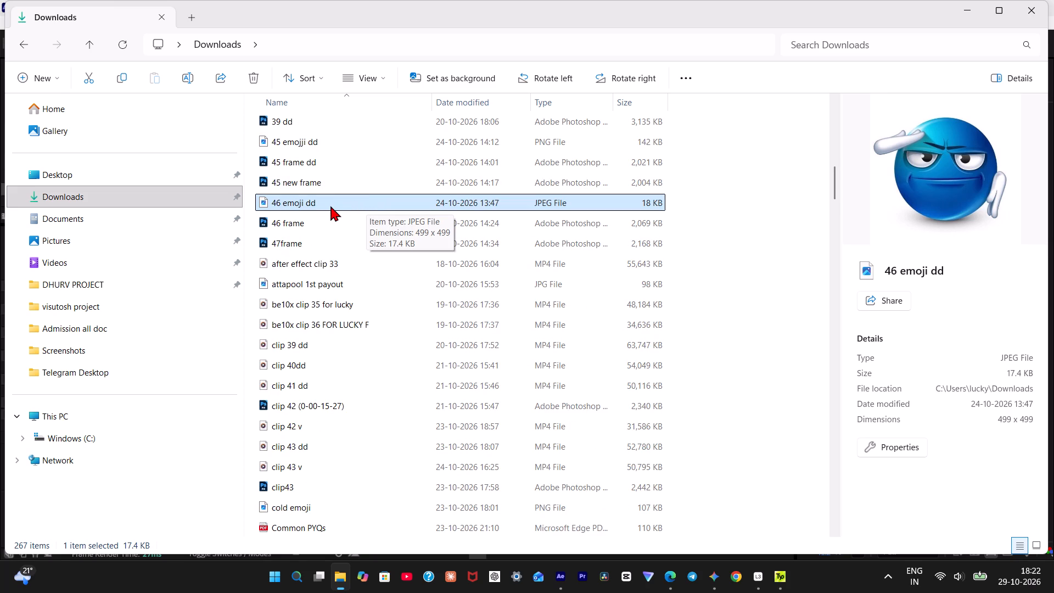
left_click_drag(330, 206, 373, 221)
key("alt+Tab")
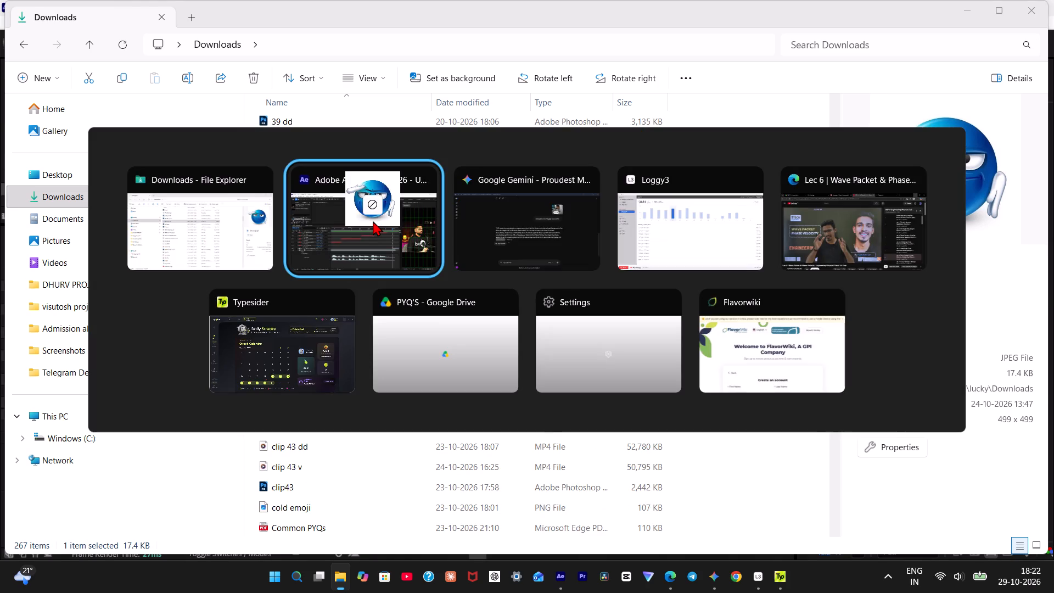
left_click_drag(373, 221, 119, 398)
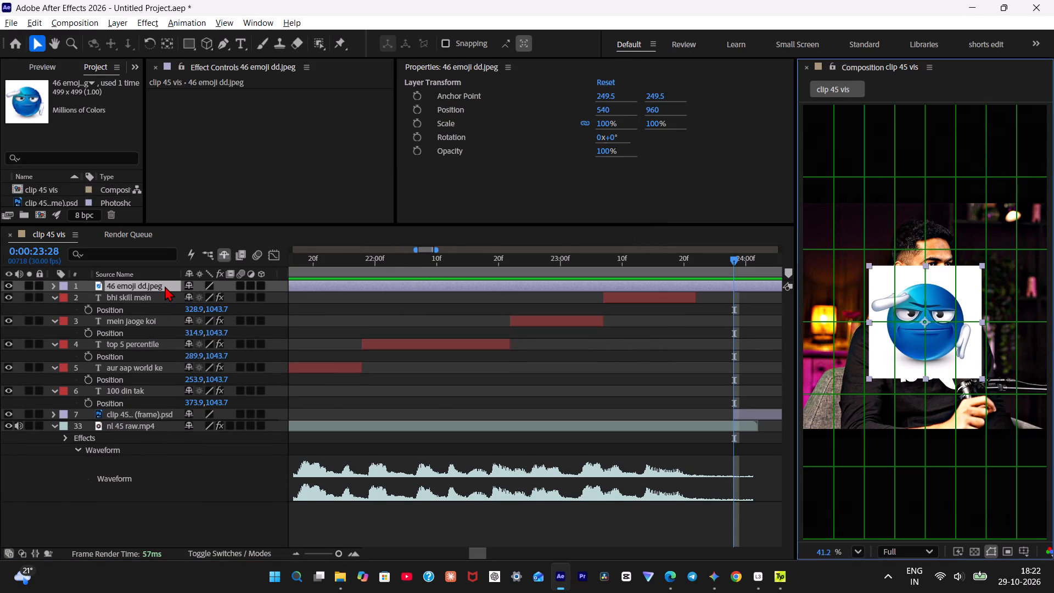
left_click_drag(165, 286, 147, 407)
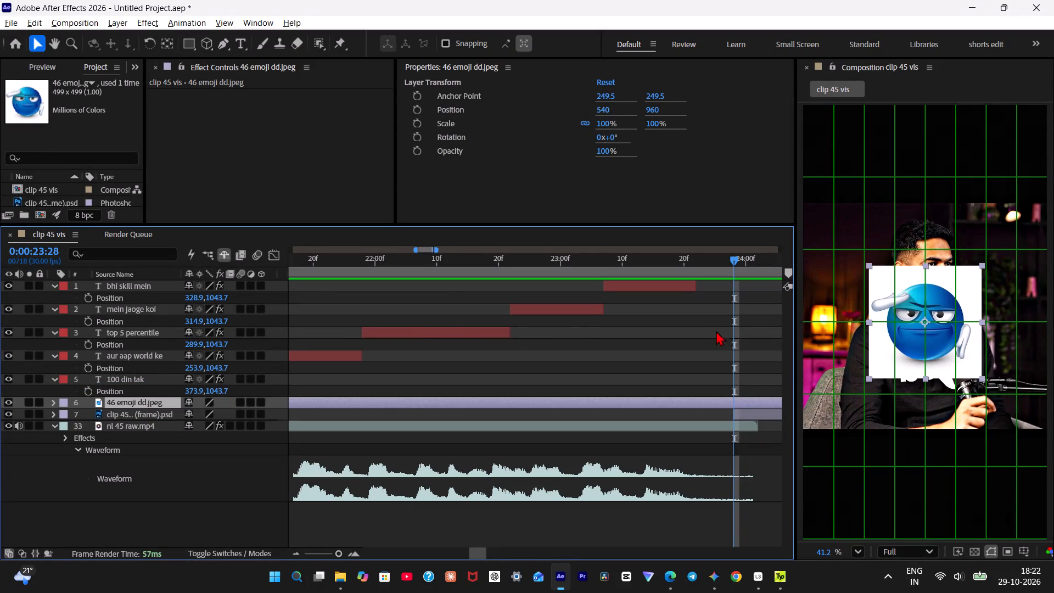
key("ctrl+shift+d")
left_click(713, 412)
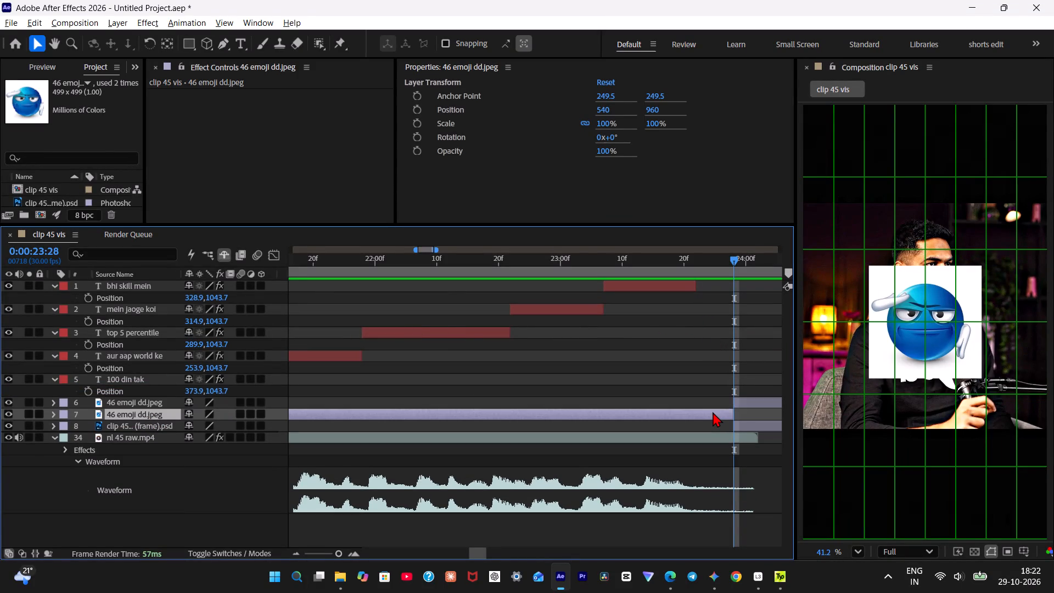
key("BackSpace")
Review the last captions and the transition into the emoji and still frame, ending at 0:00:23:28.
left_click_drag(748, 261, 447, 288)
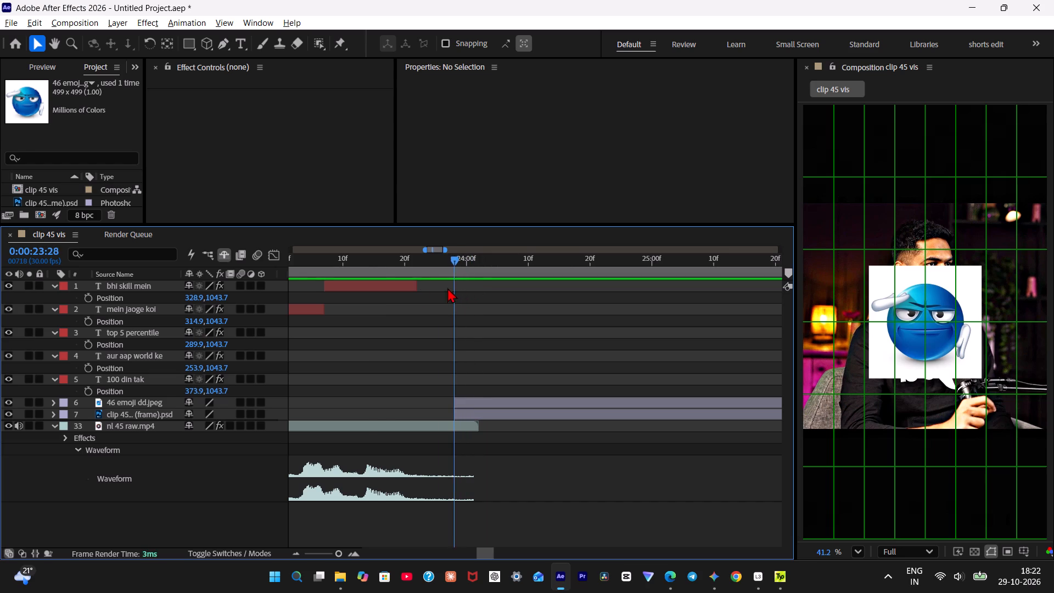
left_click_drag(447, 288, 366, 289)
scroll(477, 326, "down", 2, "alt")
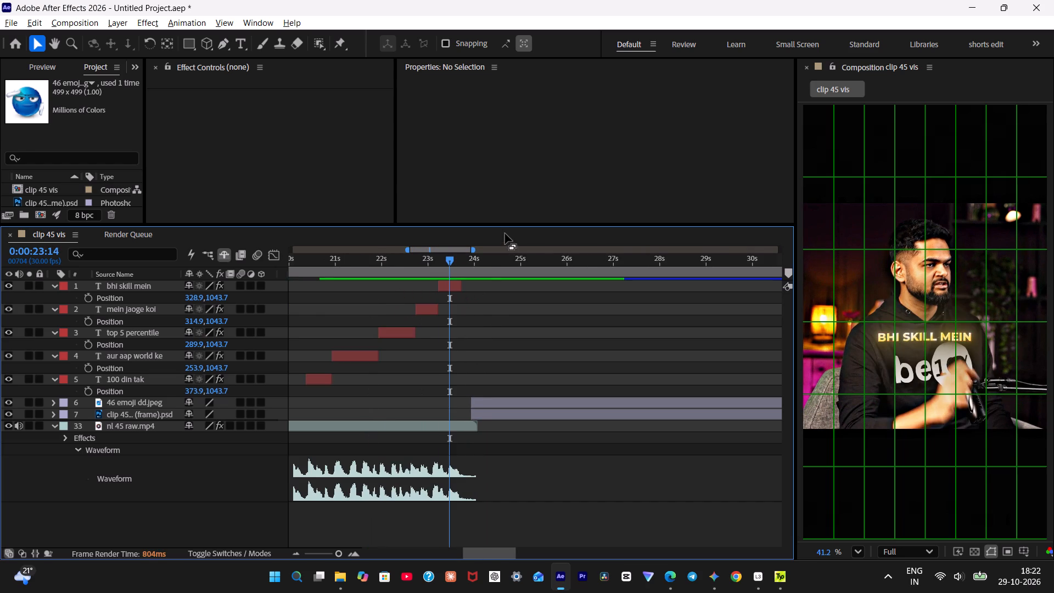
left_click_drag(484, 258, 467, 279)
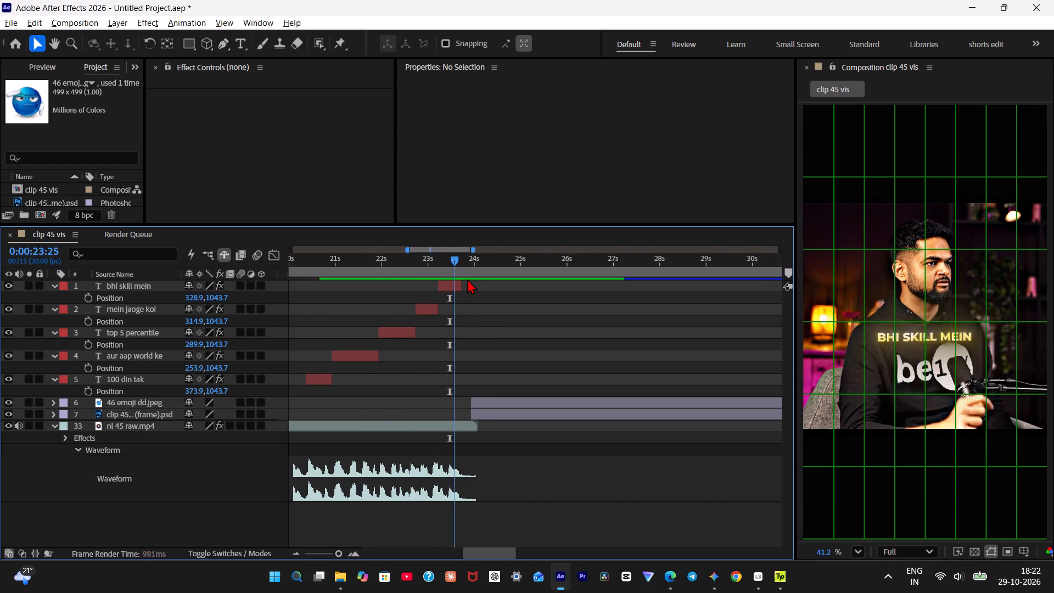
left_click_drag(467, 279, 302, 292)
key("space")
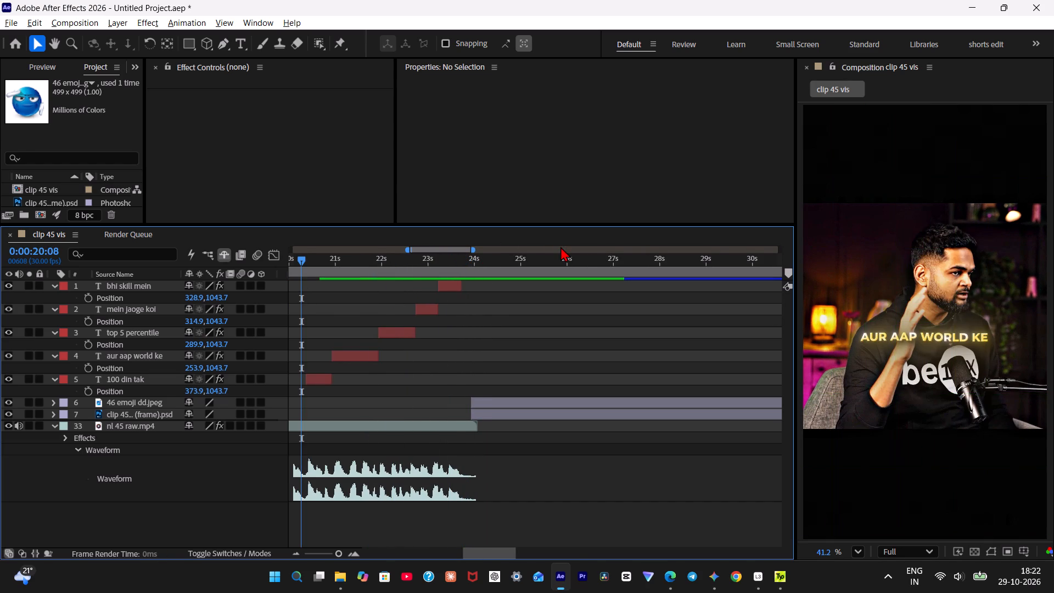
left_click_drag(428, 263, 422, 269)
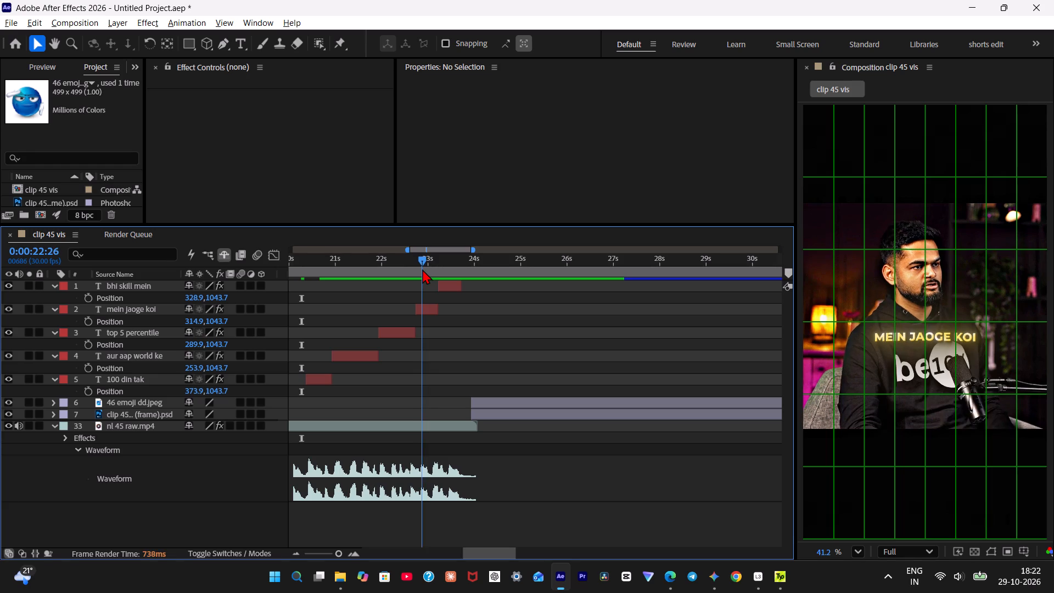
left_click_drag(422, 269, 462, 270)
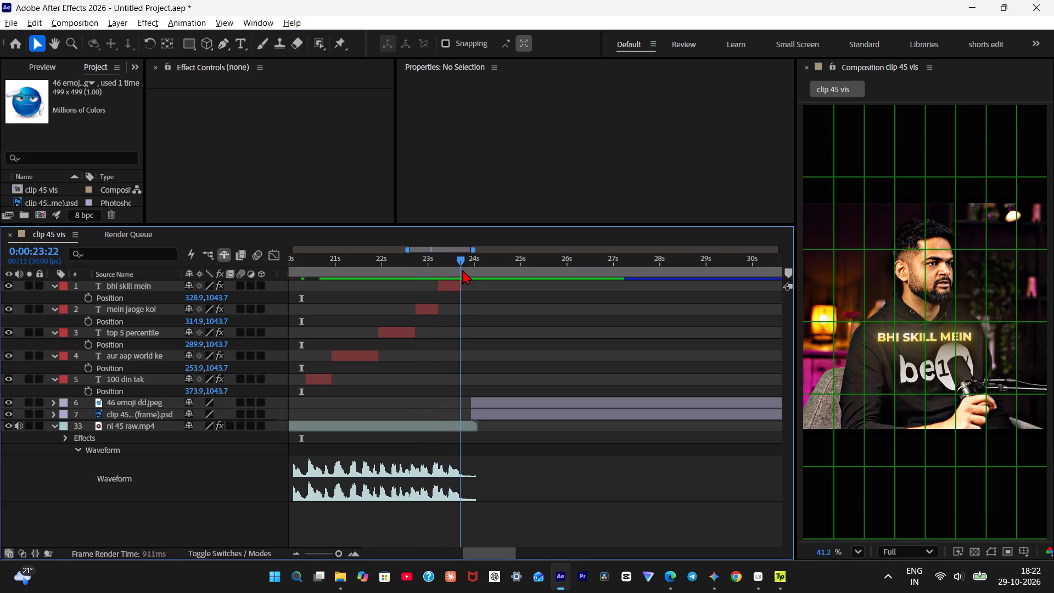
left_click_drag(462, 270, 469, 273)
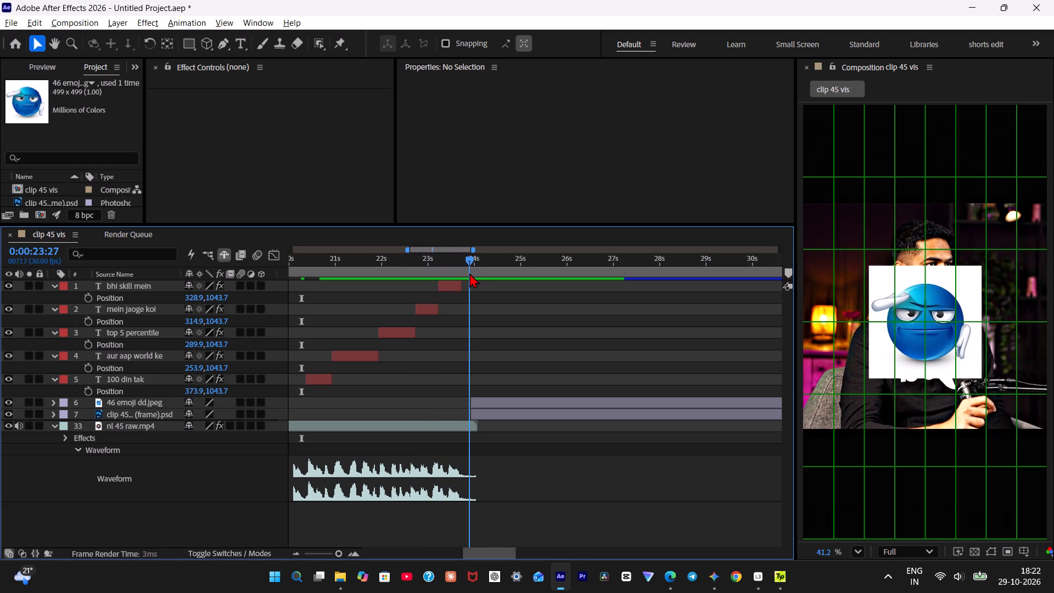
left_click_drag(469, 273, 472, 273)
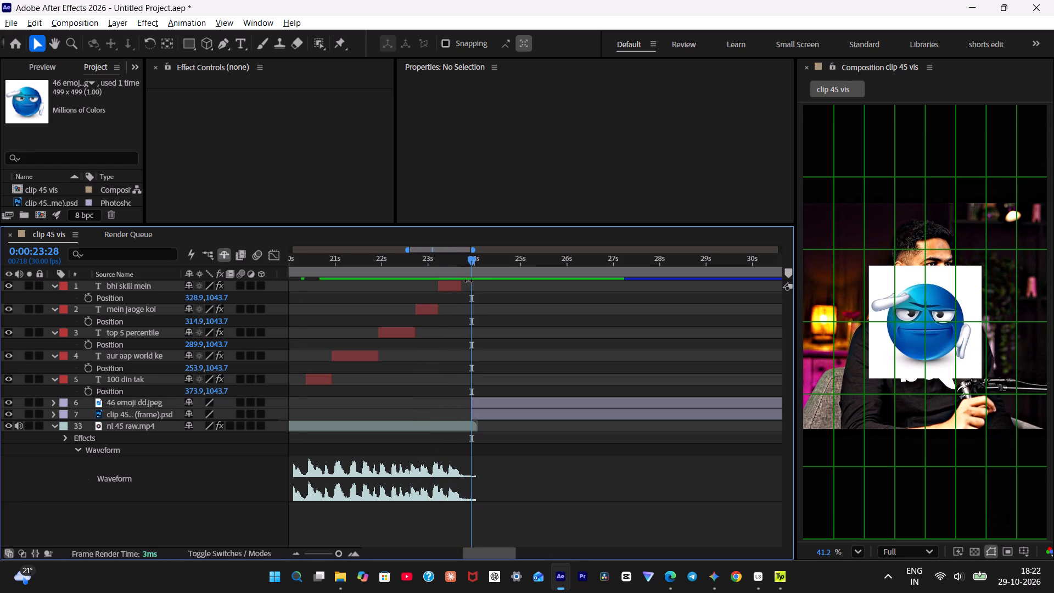
Cut the 46 emoji dd.jpeg emoji out of its white background with the Object Matte tool in an enlarged layer view.
scroll(482, 305, "up", 3, "alt")
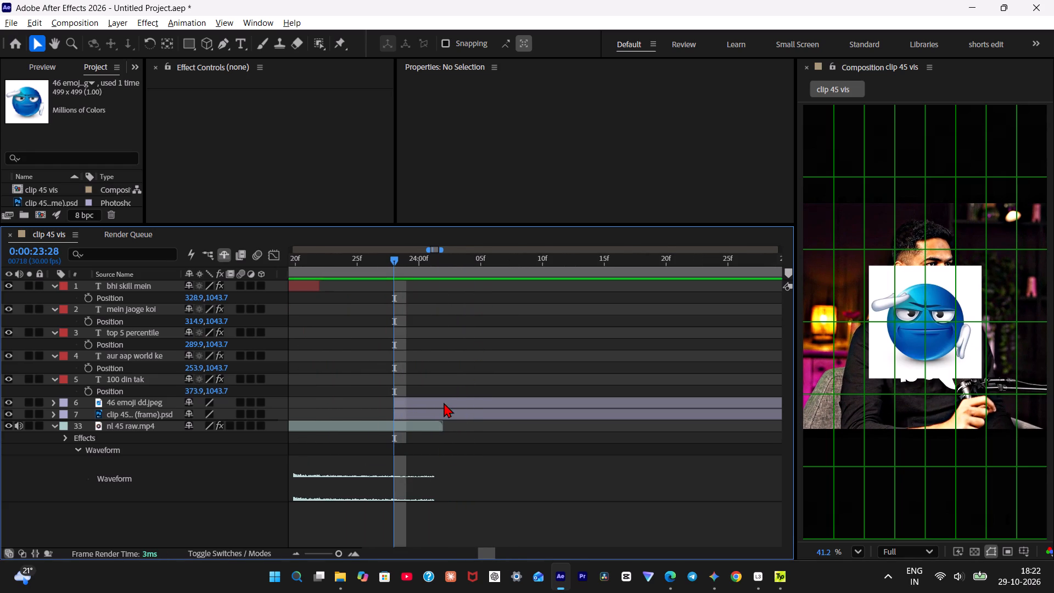
left_click(443, 402)
double_click(449, 400)
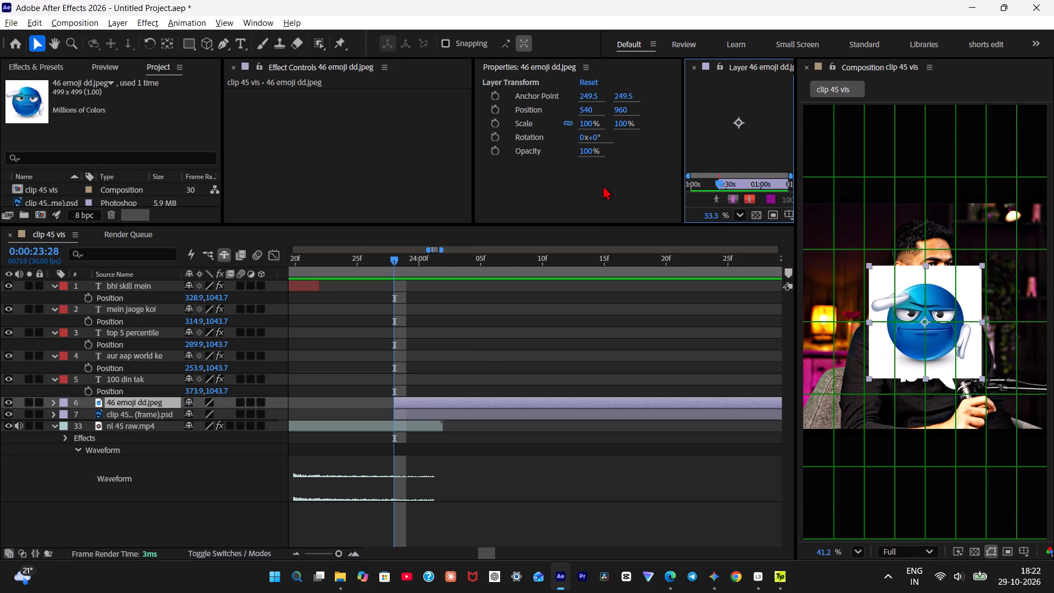
left_click_drag(711, 223, 712, 340)
left_click_drag(683, 272, 540, 283)
left_click(311, 43)
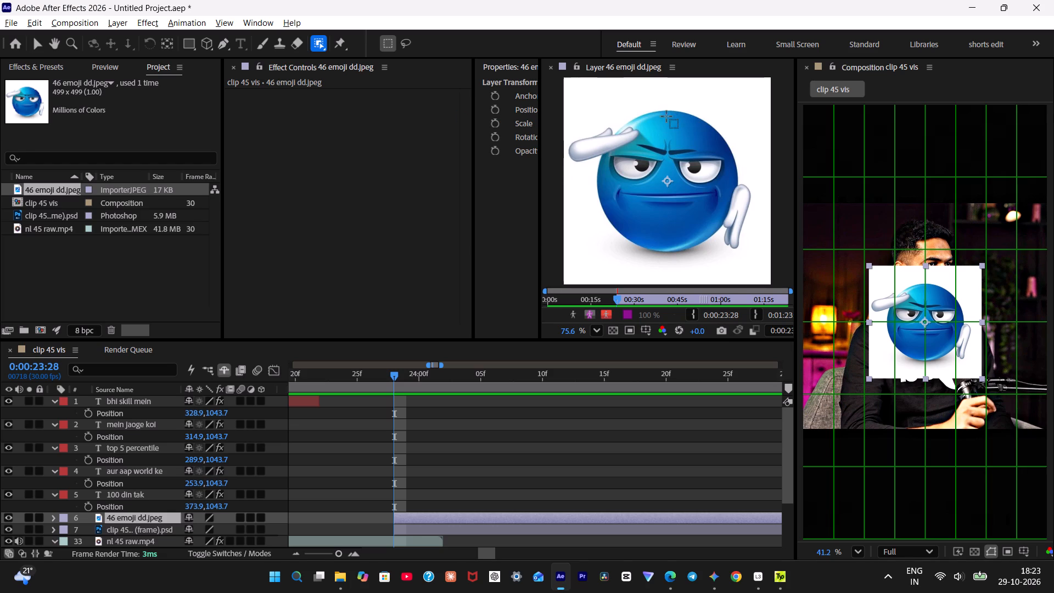
left_click(671, 150)
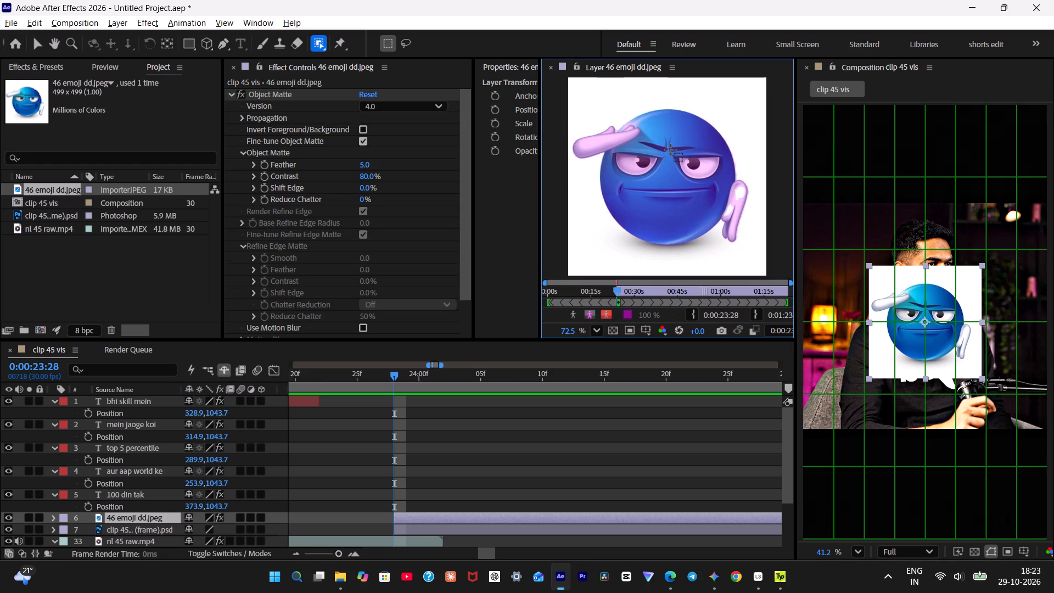
left_click(671, 150)
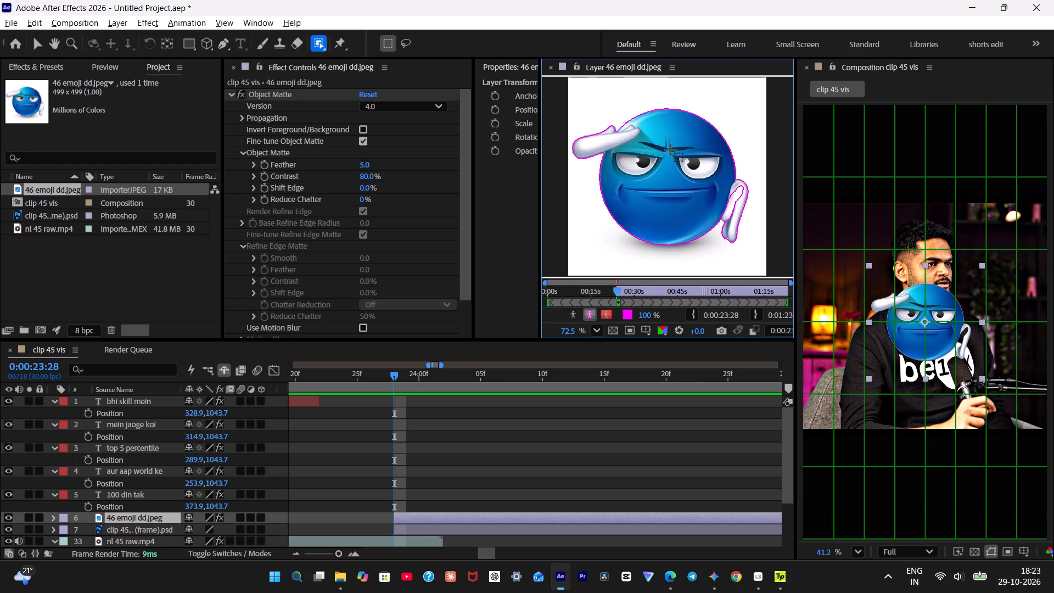
Refine the object matte around the emoji's lower hand by adding the missed areas to the selection, and close the layer view.
scroll(732, 213, "up", 5, "alt")
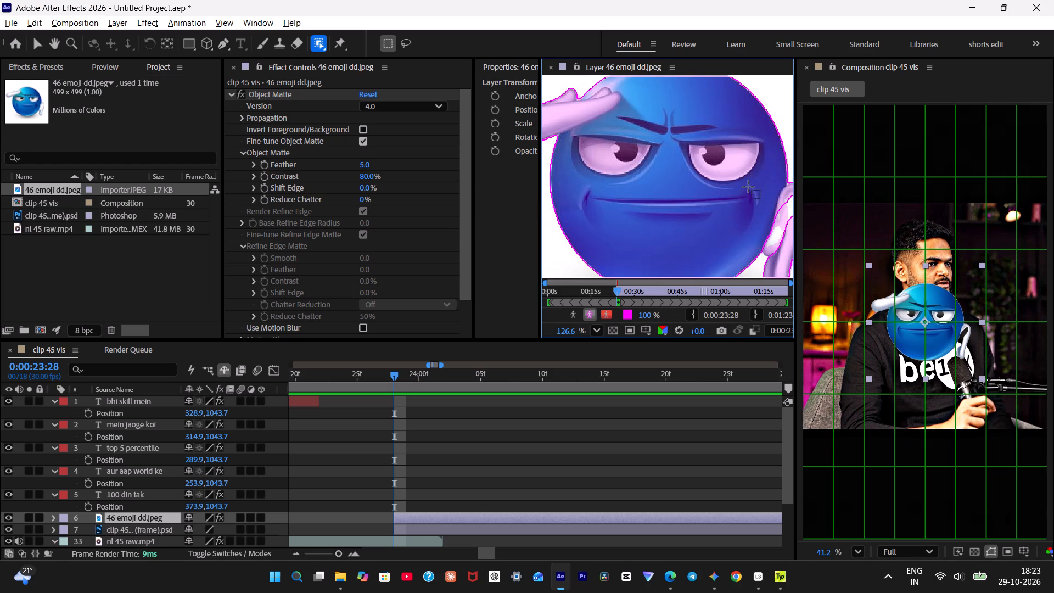
left_click_drag(748, 183, 752, 245)
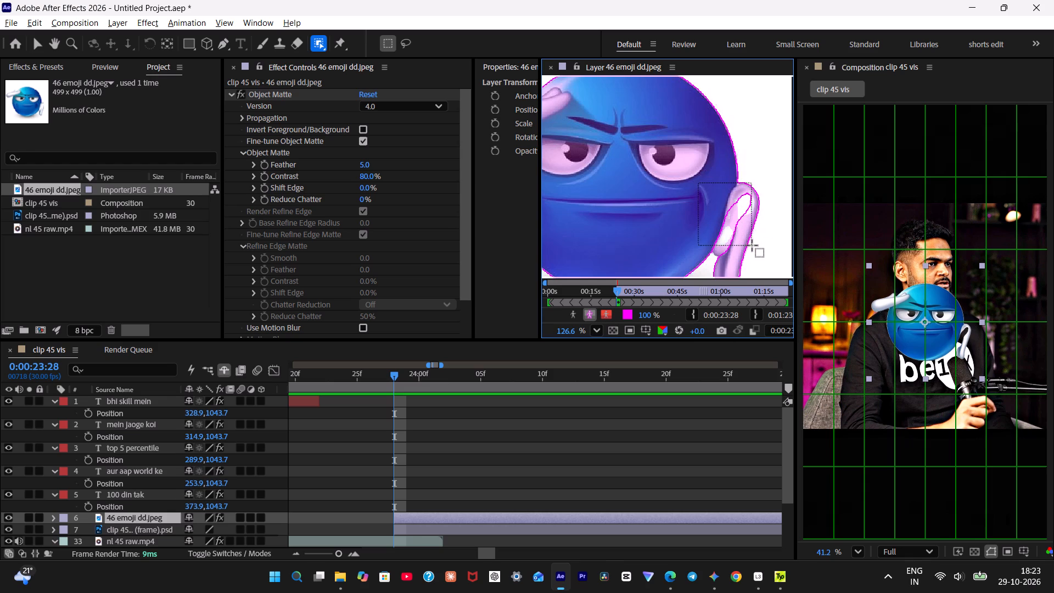
left_click_drag(752, 245, 750, 249)
left_click_drag(725, 203, 739, 237)
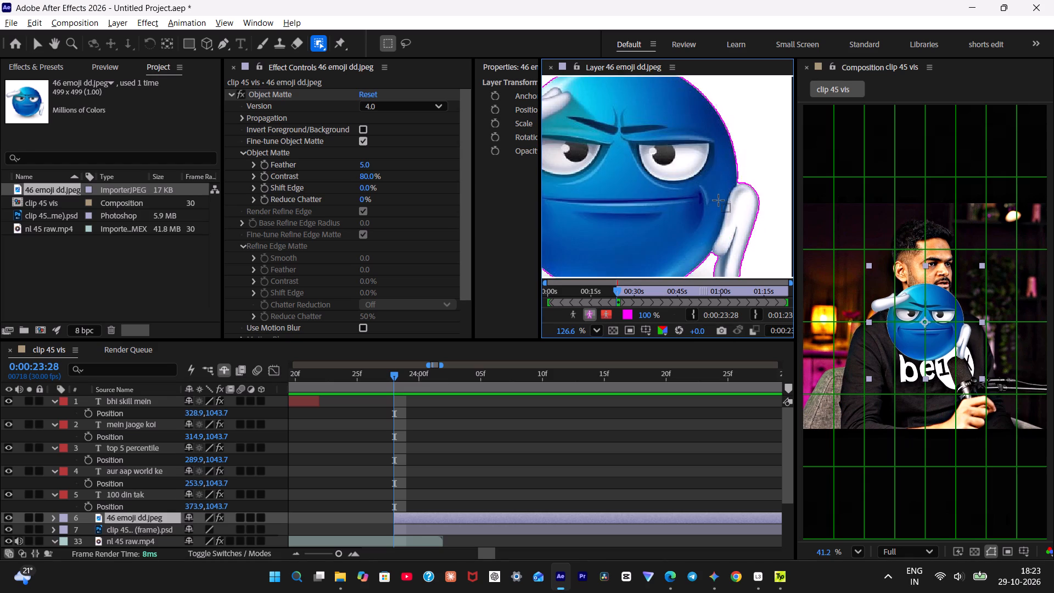
left_click_drag(720, 198, 745, 226)
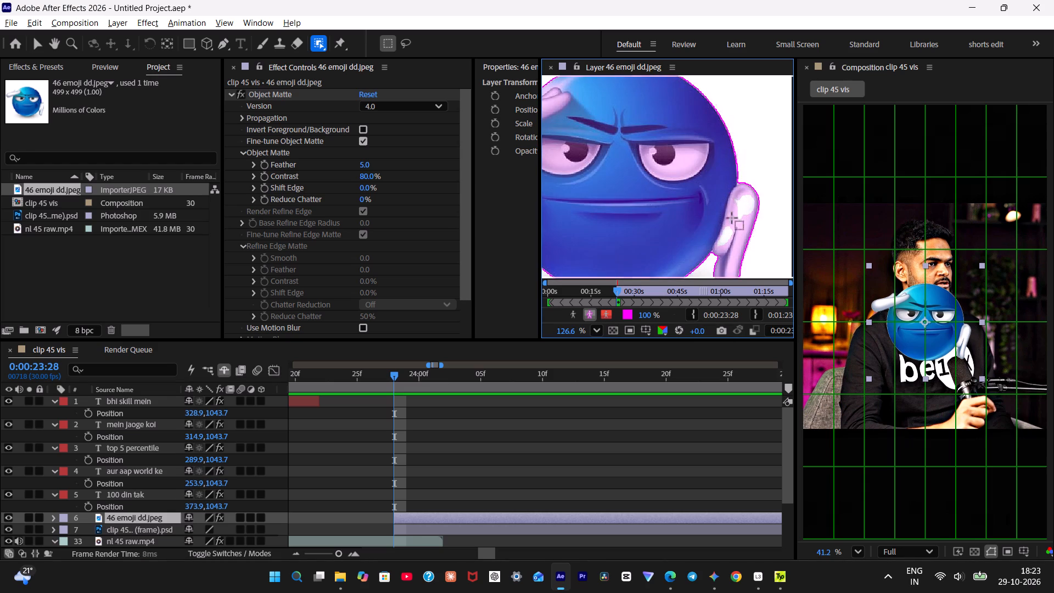
left_click_drag(741, 193, 747, 222)
left_click_drag(711, 211, 722, 232)
left_click_drag(722, 232, 731, 247)
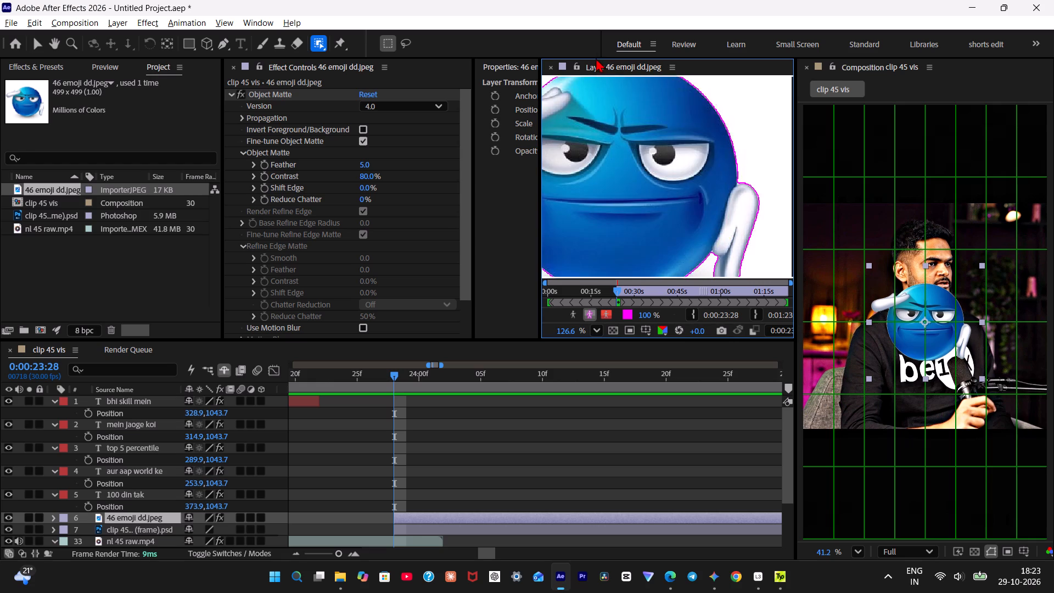
right_click(596, 64)
left_click(604, 72)
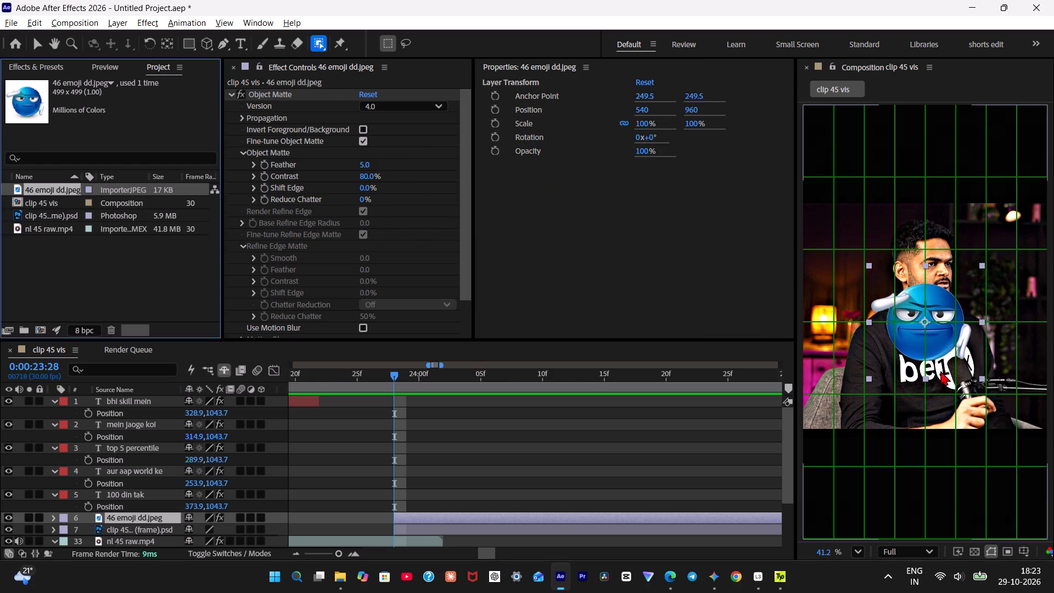
Scale down the 46 emoji dd.jpeg layer, trying 75% first and settling on 70%.
left_click(118, 519)
key("s")
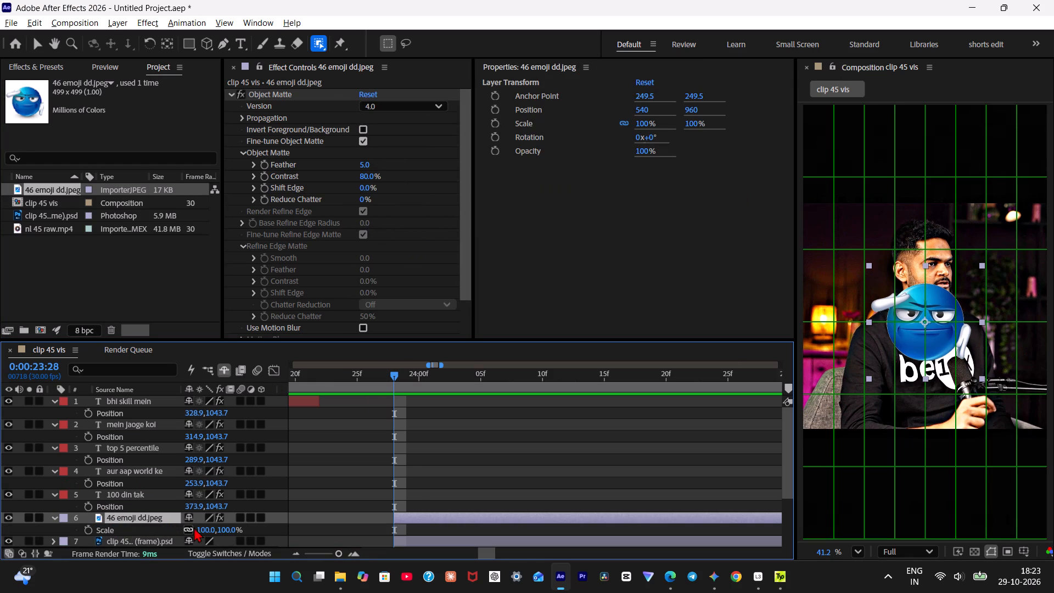
left_click(203, 530)
type("75")
key("Return")
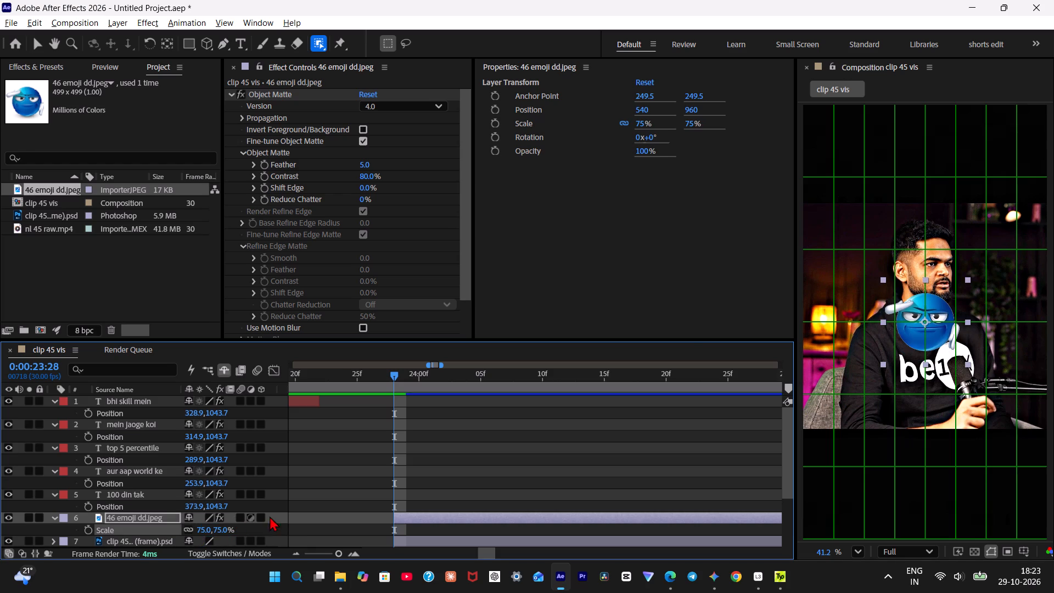
left_click(206, 527)
key("7")
key("0")
key("Return")
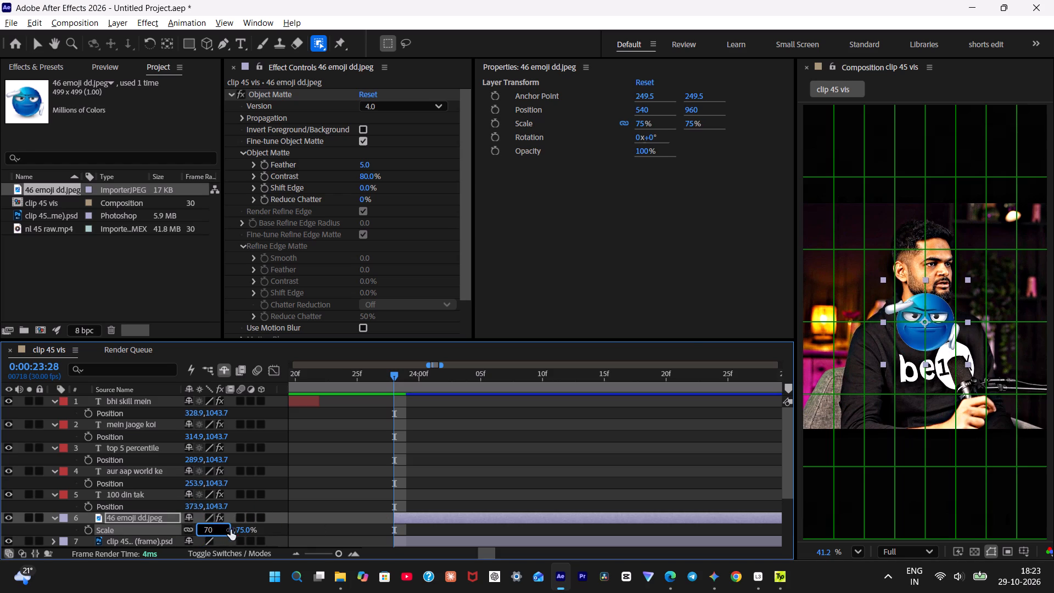
Lower the emoji over the speaker's chest by setting the 46 emoji dd.jpeg layer's position to 540, 1033.
left_click(174, 519)
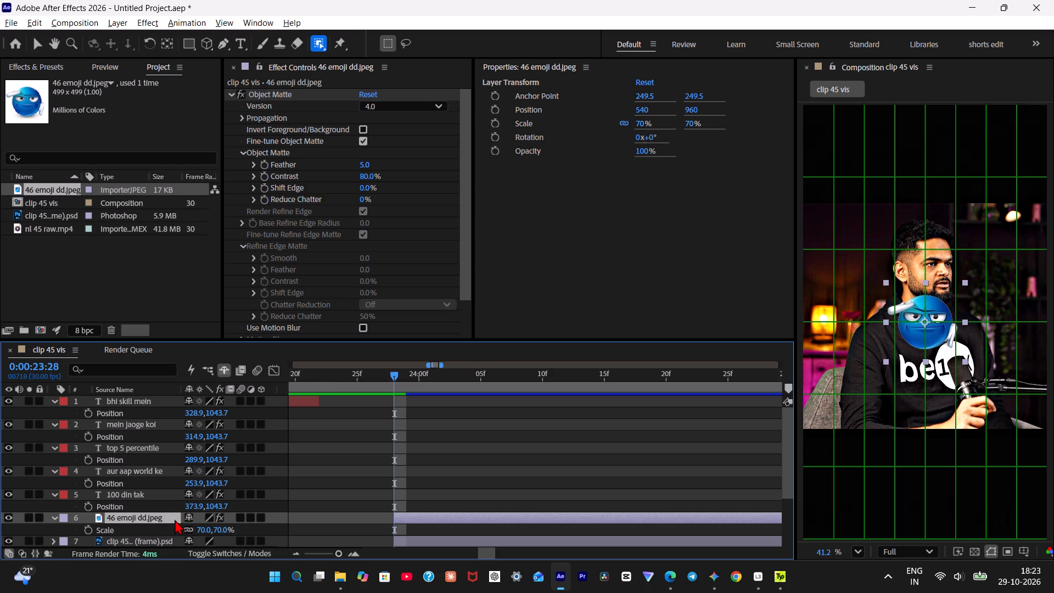
key("p")
left_click_drag(212, 528, 244, 527)
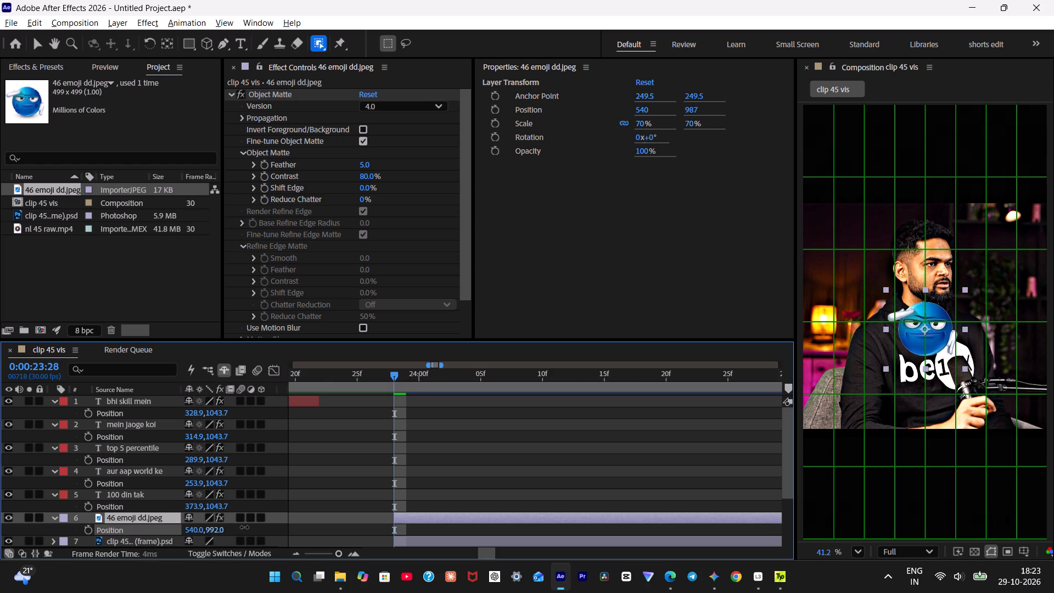
left_click_drag(244, 527, 264, 527)
Review the frames around 0:00:23:28 with the repositioned emoji over the still frame, using a taller timeline to see all layers.
left_click_drag(438, 374, 412, 379)
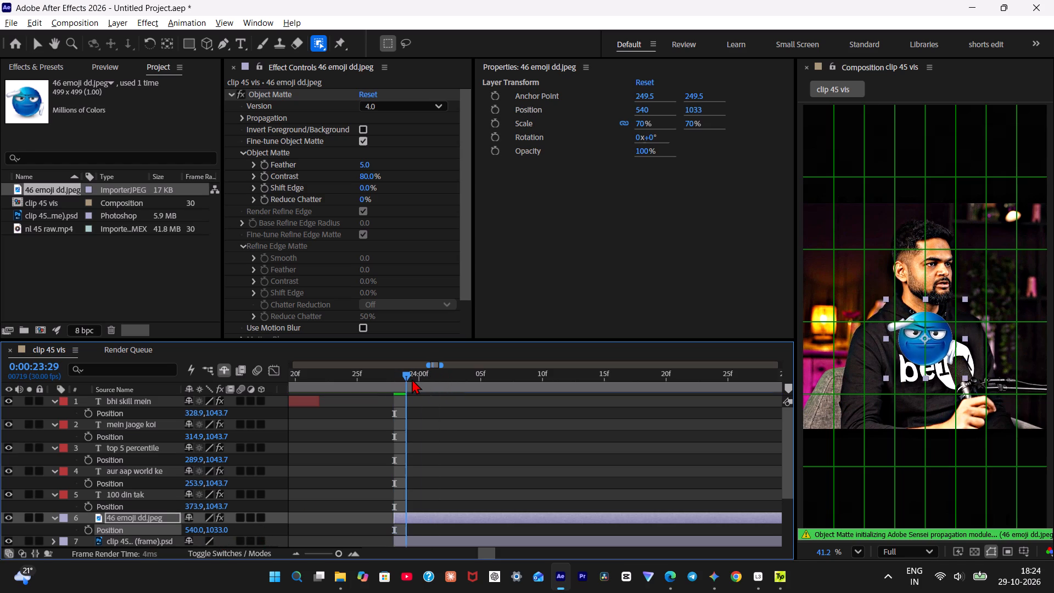
left_click_drag(412, 379, 397, 393)
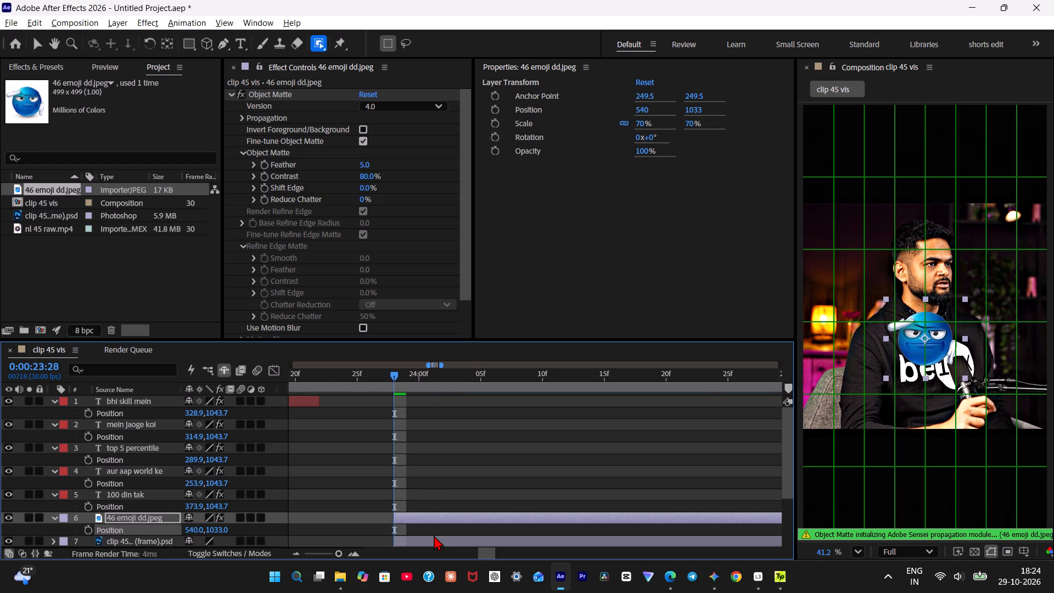
left_click(433, 540)
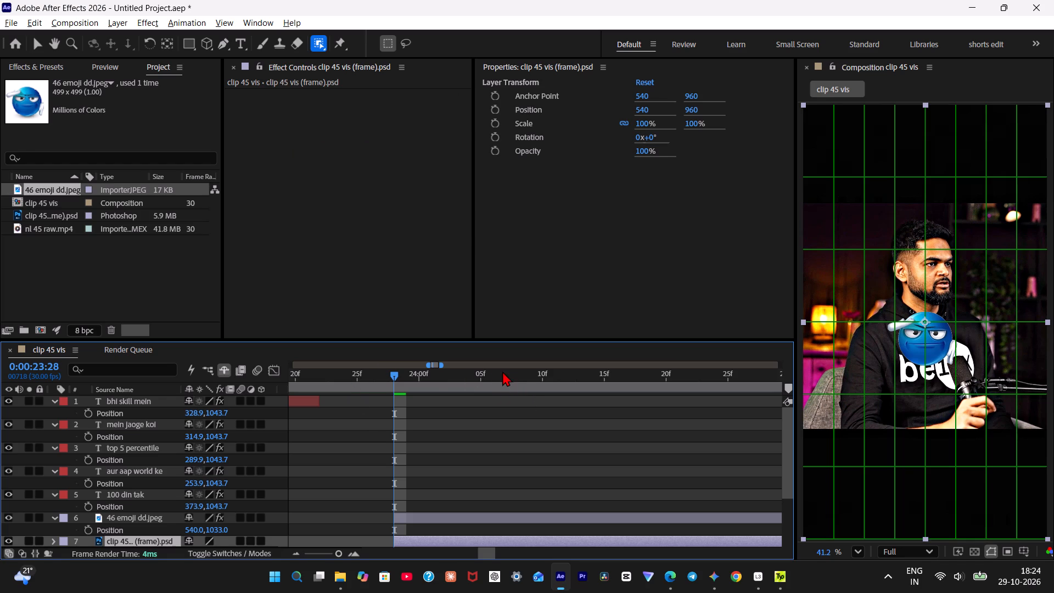
left_click_drag(502, 371, 395, 373)
left_click_drag(526, 340, 543, 195)
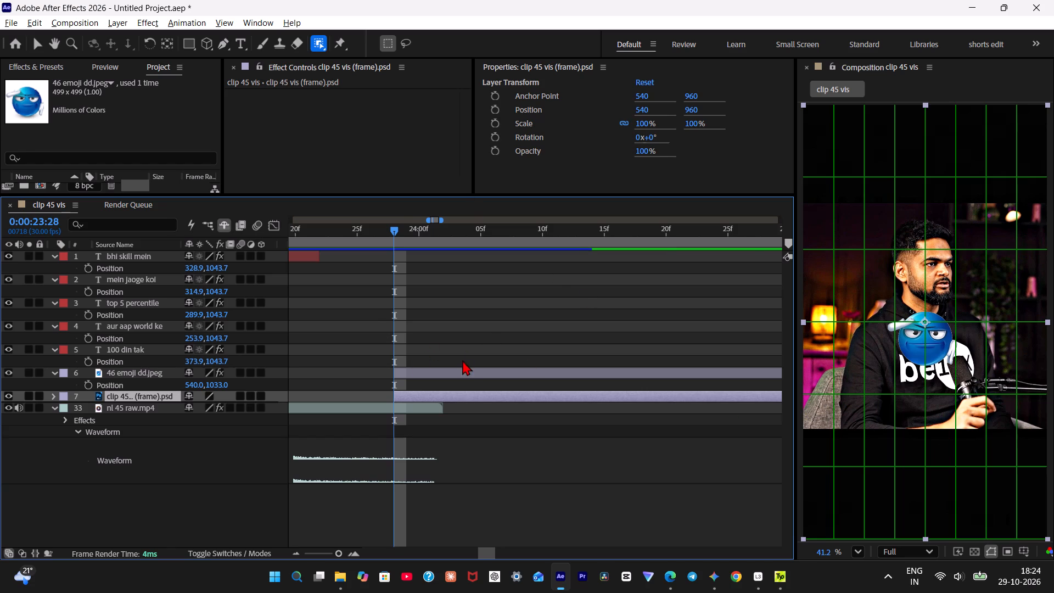
left_click(469, 375)
left_click(471, 396)
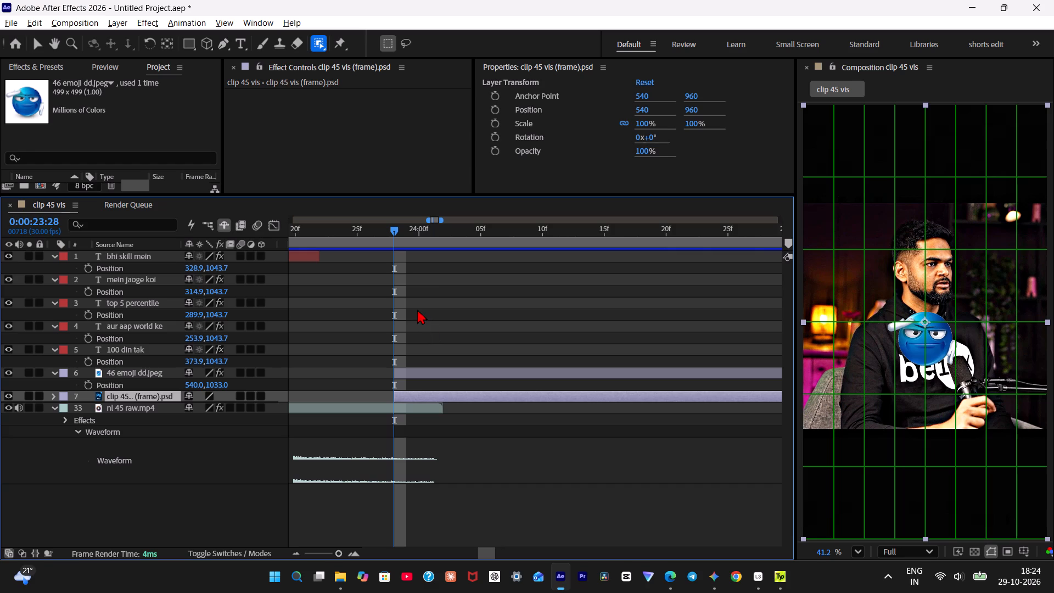
left_click_drag(438, 242, 448, 240)
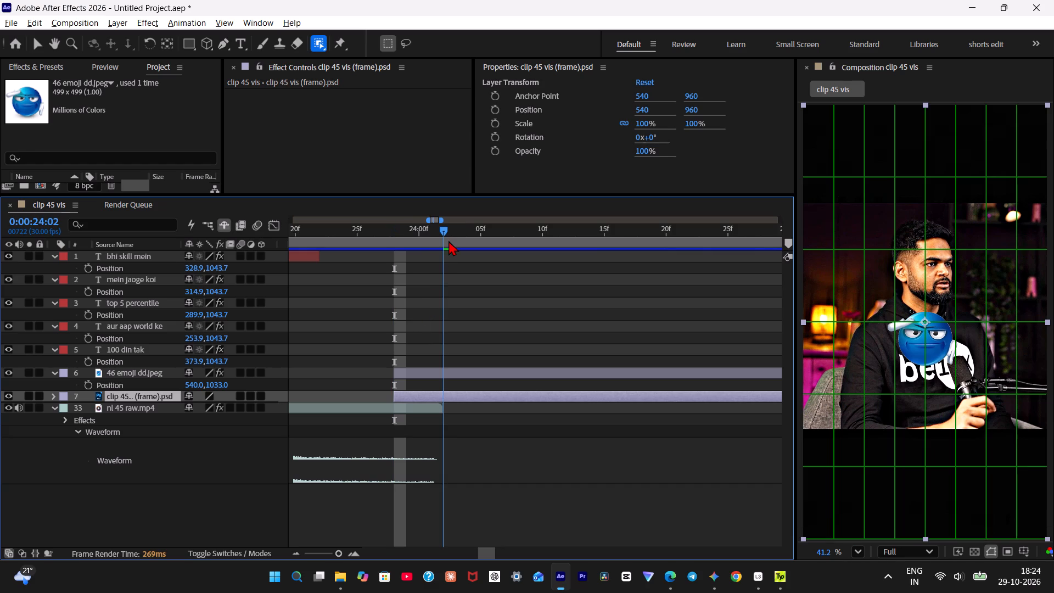
left_click_drag(448, 240, 399, 245)
Look through the copied caption entries in the clipboard history.
left_click(476, 371)
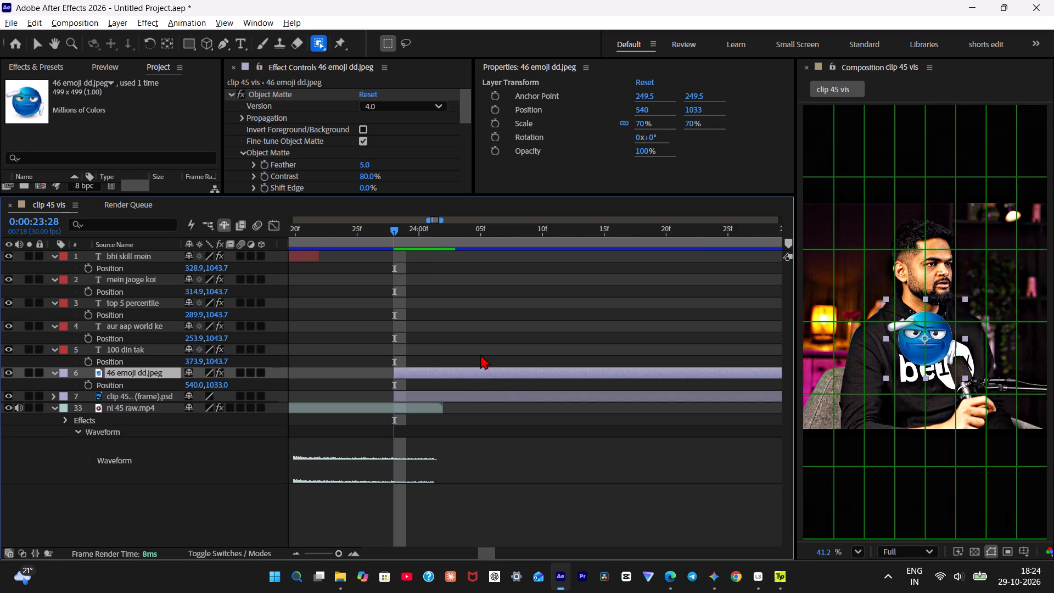
key("super+v")
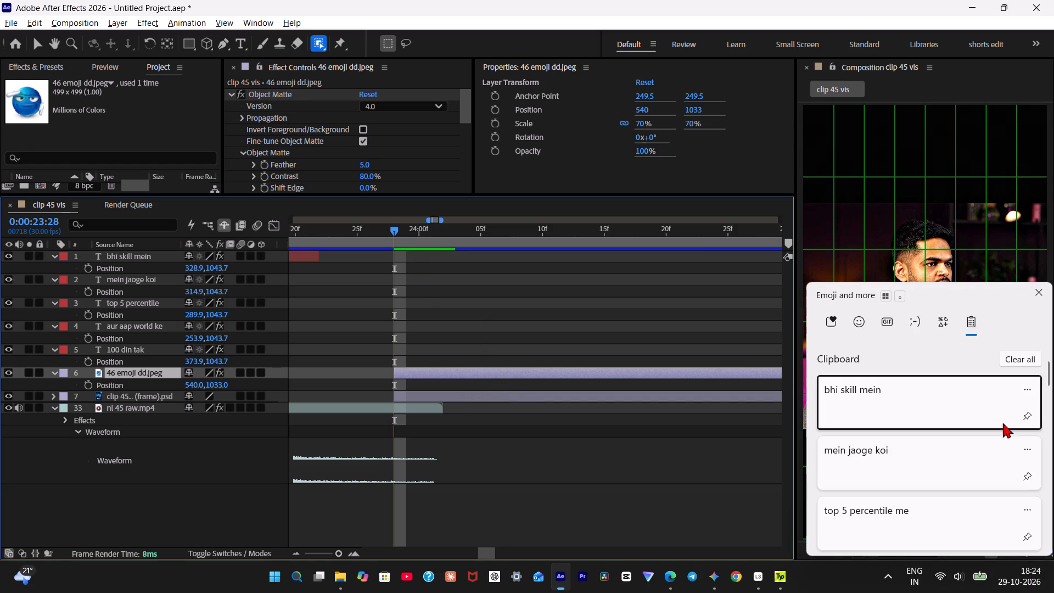
scroll(953, 438, "down", 18)
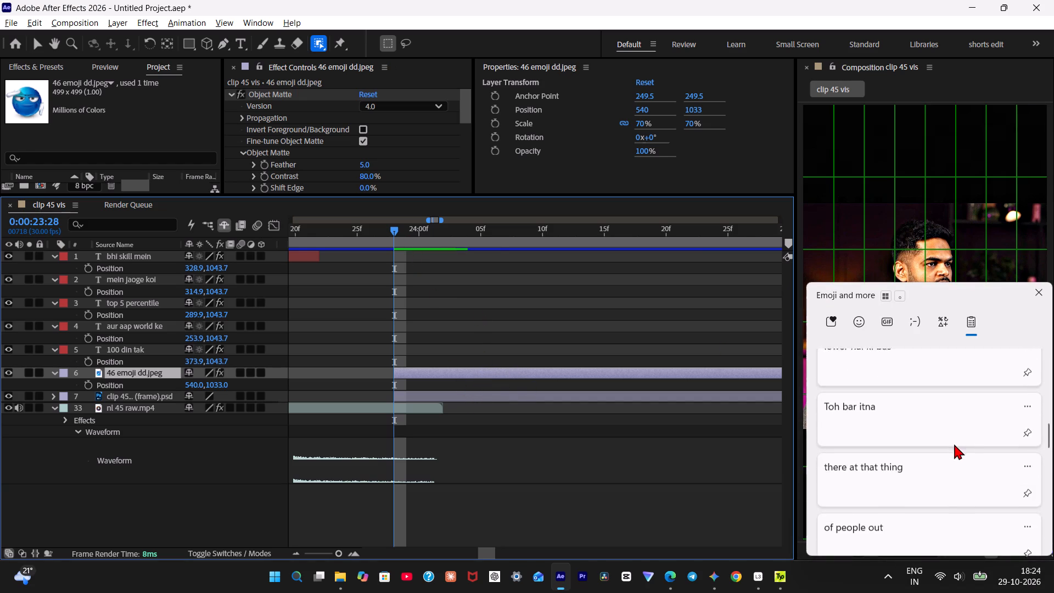
scroll(954, 444, "down", 20)
scroll(954, 444, "down", 12)
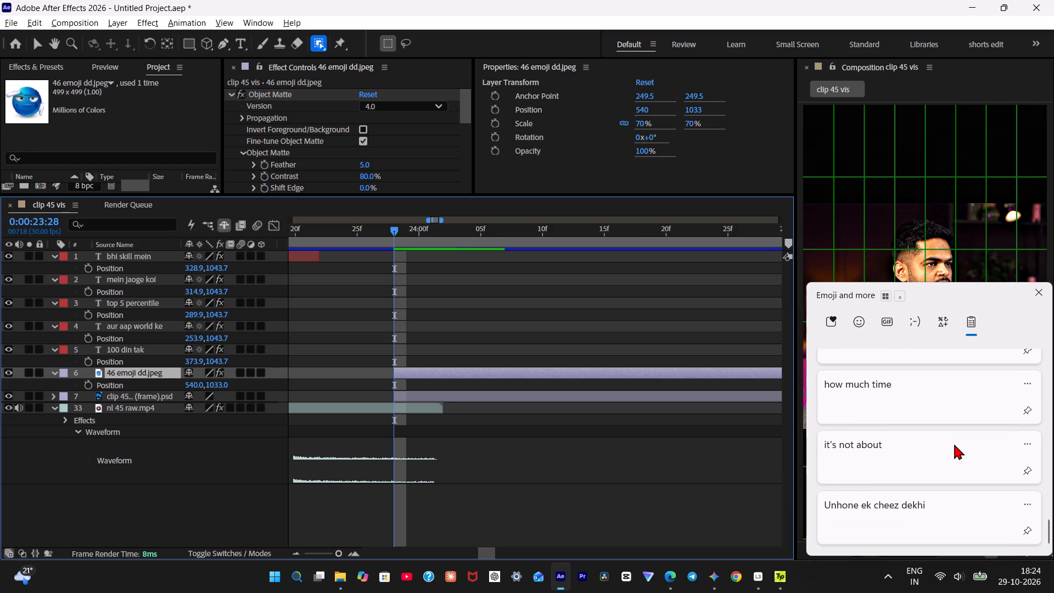
scroll(954, 444, "down", 4)
left_click(621, 456)
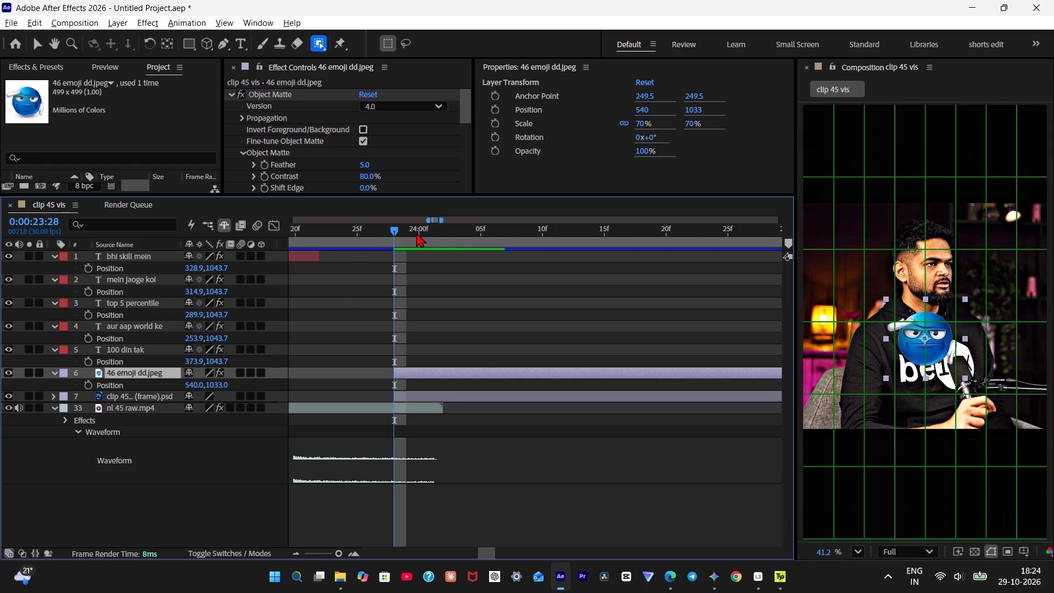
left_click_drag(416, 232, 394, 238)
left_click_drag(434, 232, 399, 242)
Save the project in the Downloads folder under the name "clip 45 vis final 1".
key("ctrl+shift+s")
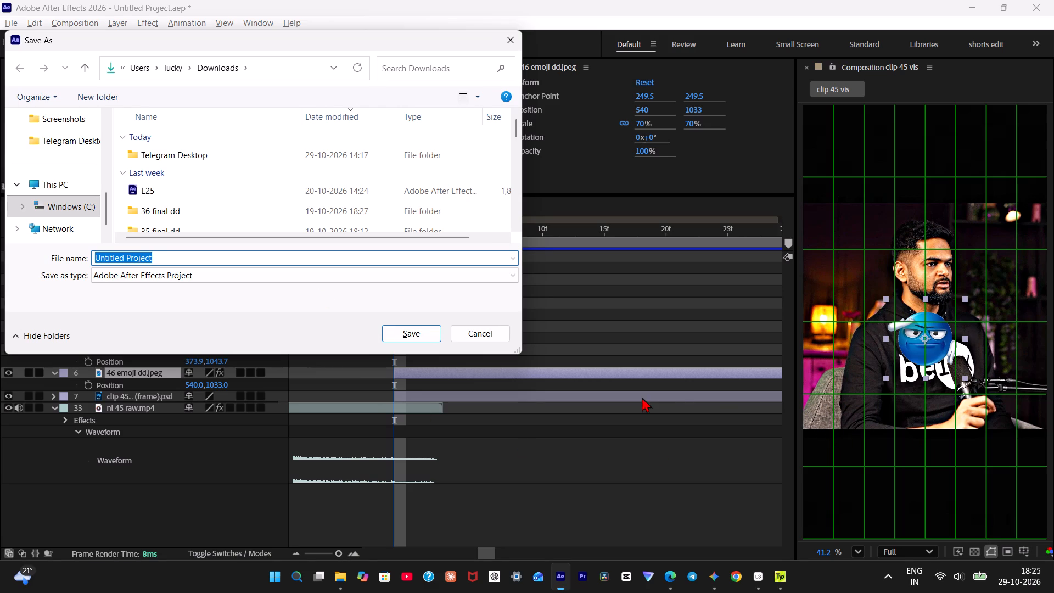
type("clip 45 vis")
key("space")
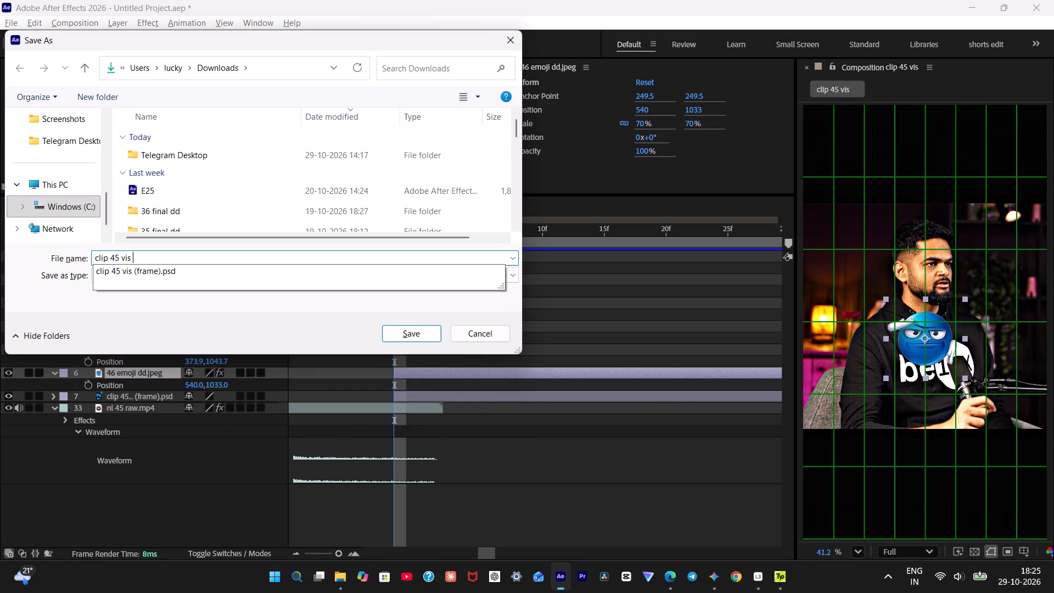
type("final")
key("space")
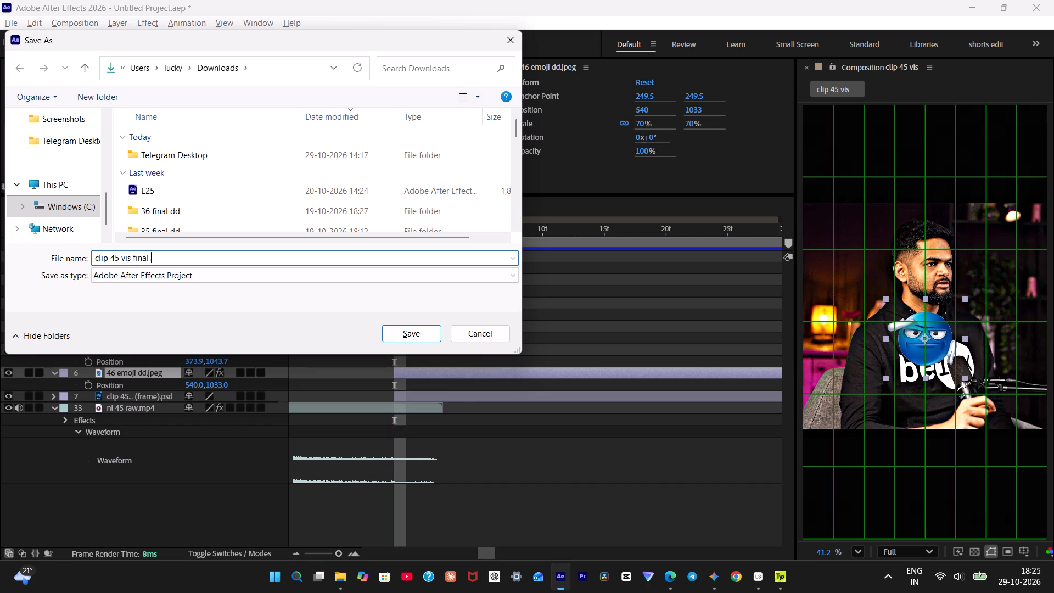
type("1")
left_click(395, 333)
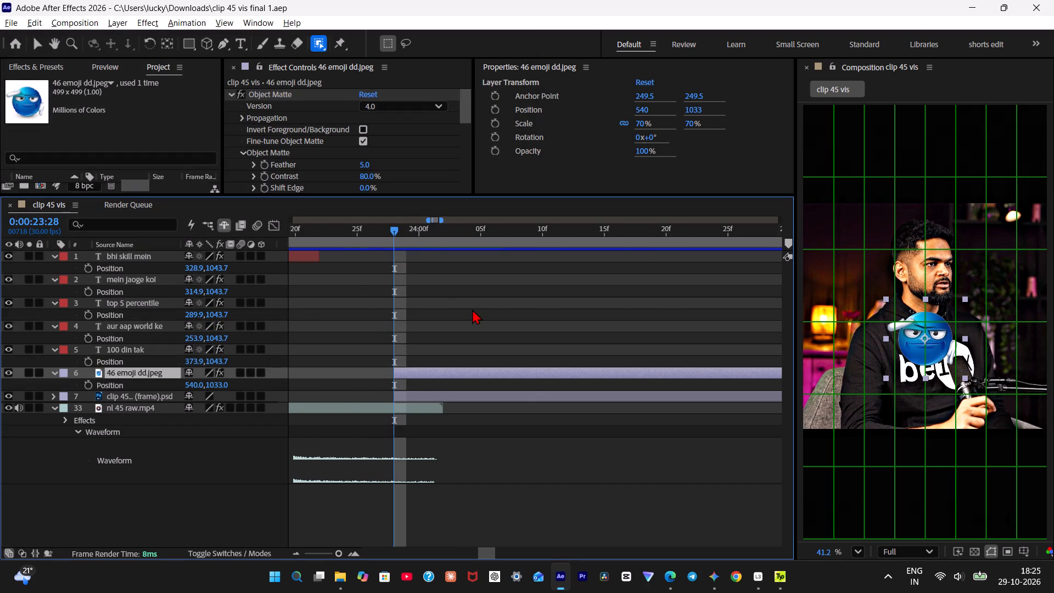
Switch to File Explorer and check the Downloads folder for the saved "clip 45 vis final 1" project.
left_click(335, 581)
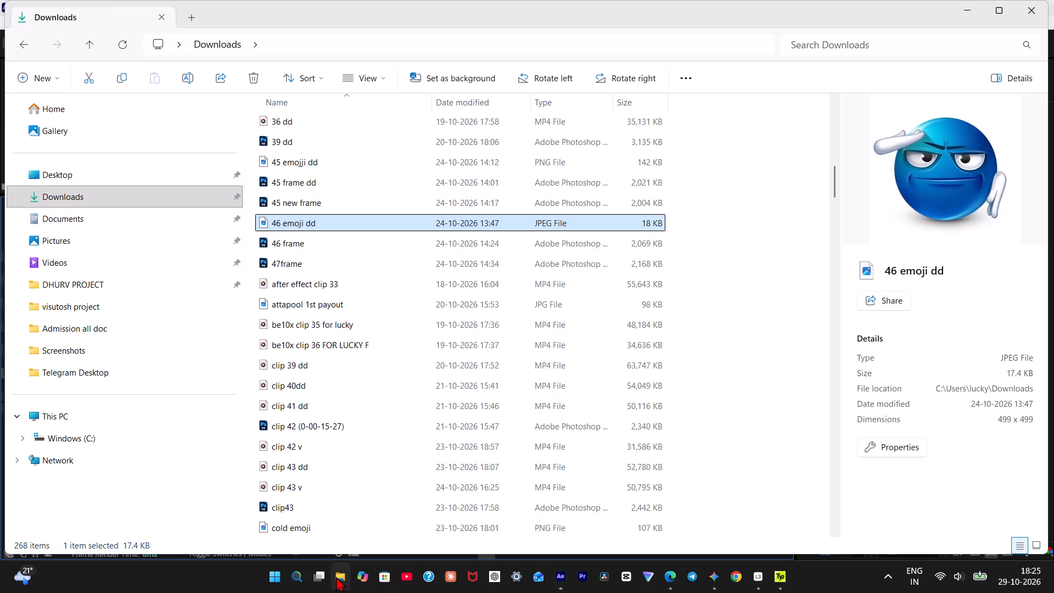
left_click(124, 205)
left_click(134, 197)
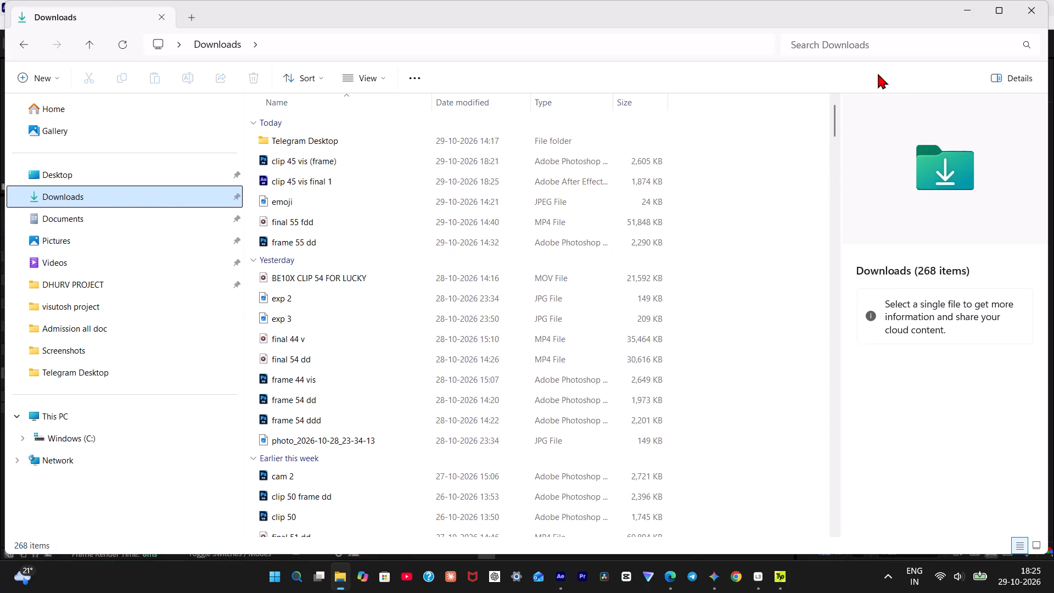
Return to After Effects and close the application.
left_click(558, 579)
left_click(1044, 0)
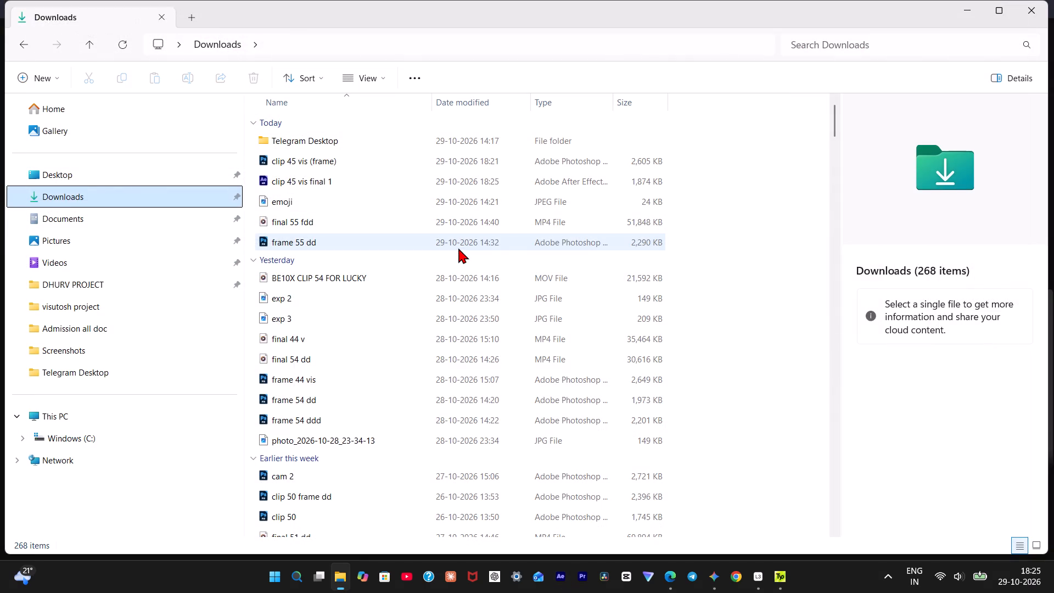
Search the DHURV PROJECT folder for "new style" and open the "new style 100%" After Effects project.
left_click(120, 289)
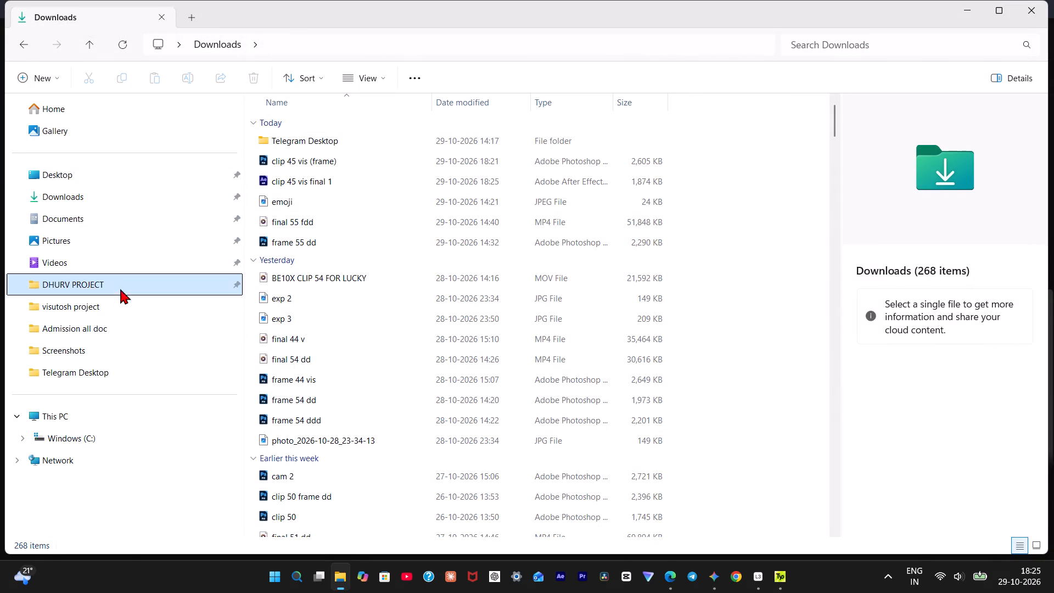
left_click(845, 48)
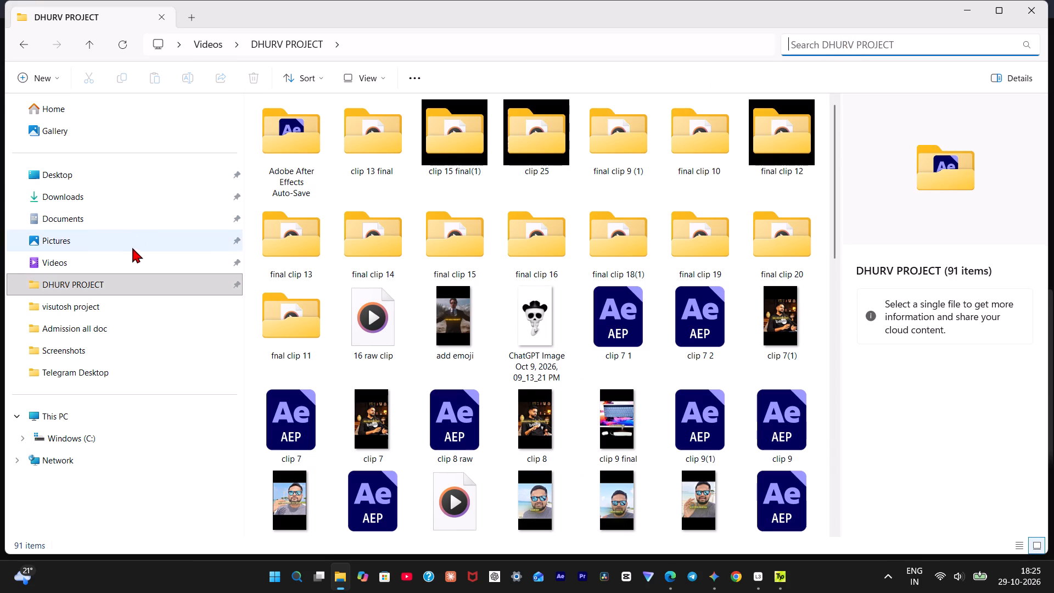
type("new style")
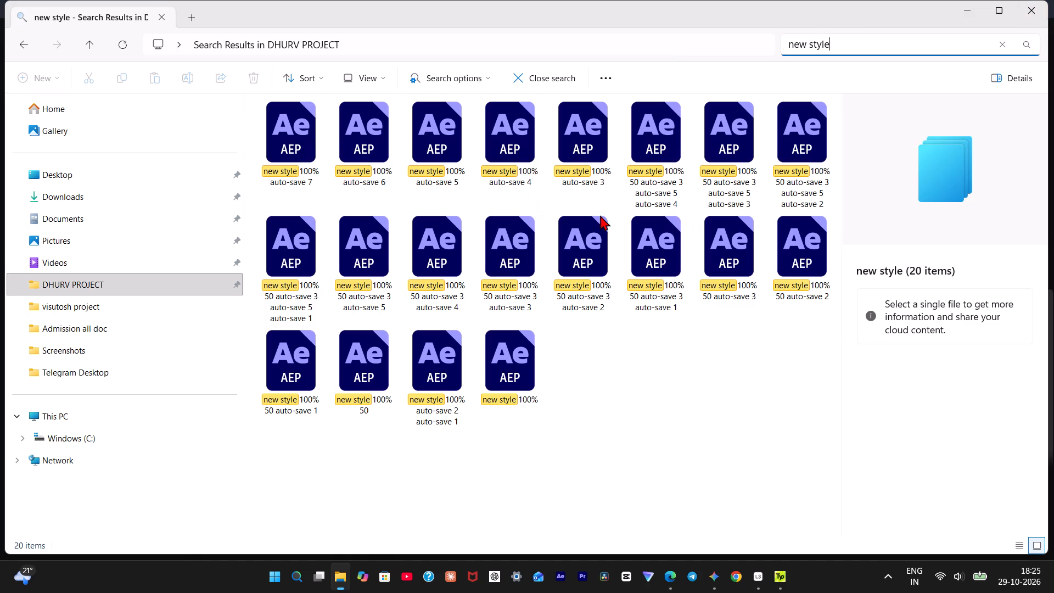
double_click(490, 366)
left_click(492, 362)
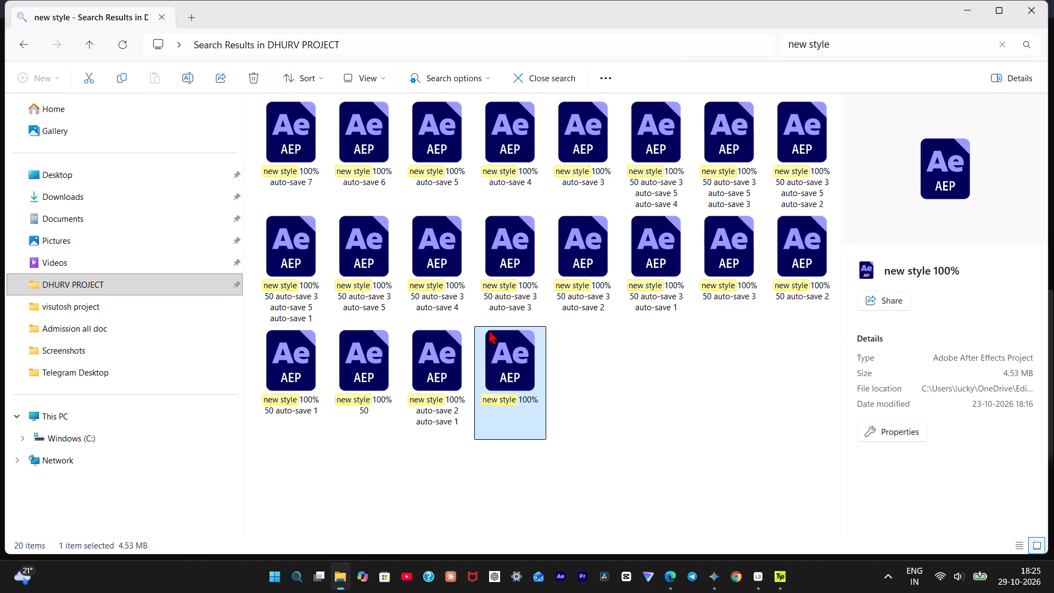
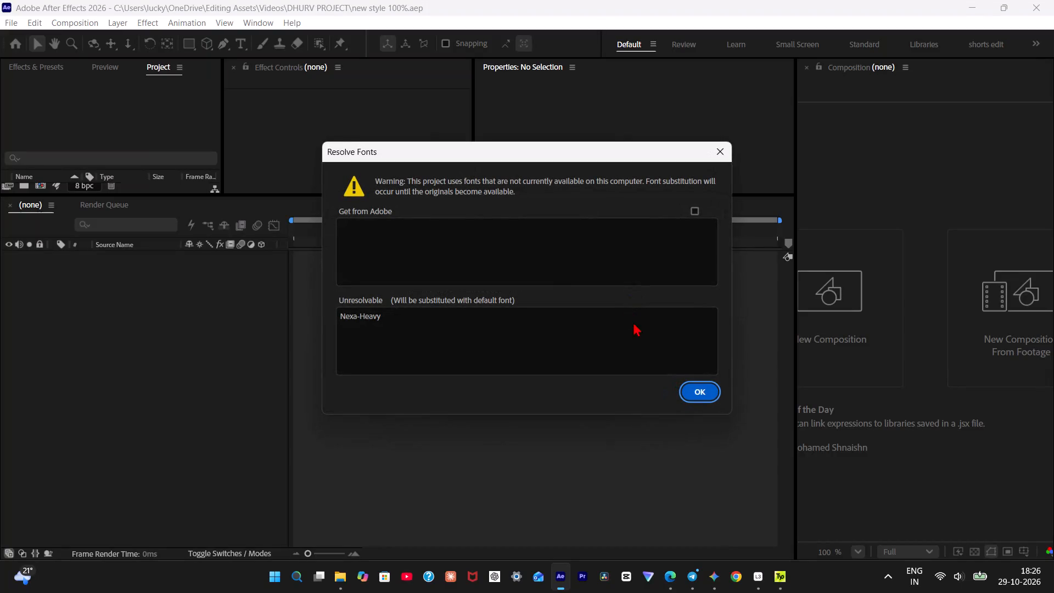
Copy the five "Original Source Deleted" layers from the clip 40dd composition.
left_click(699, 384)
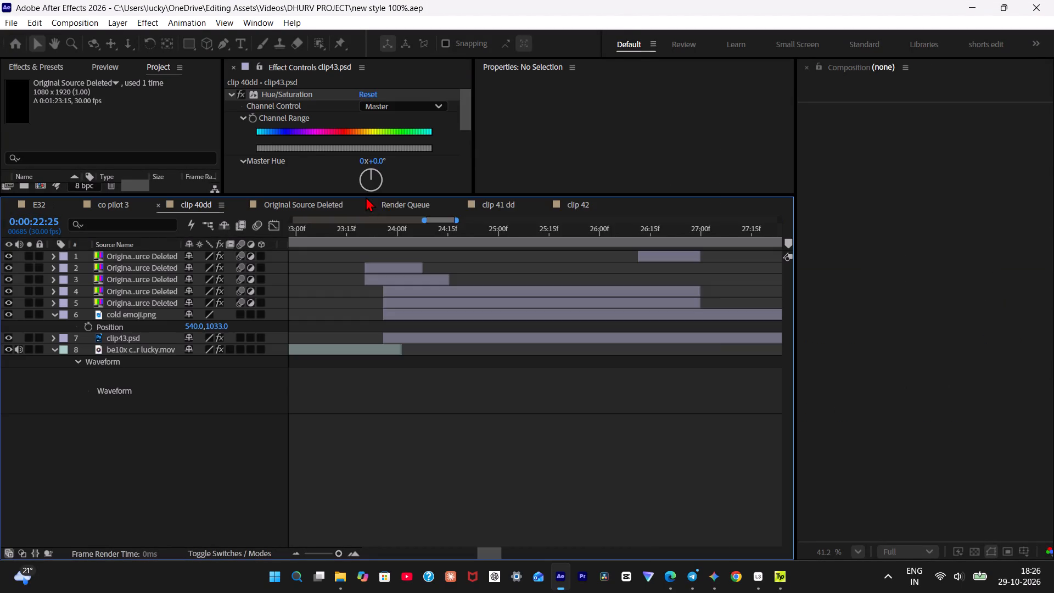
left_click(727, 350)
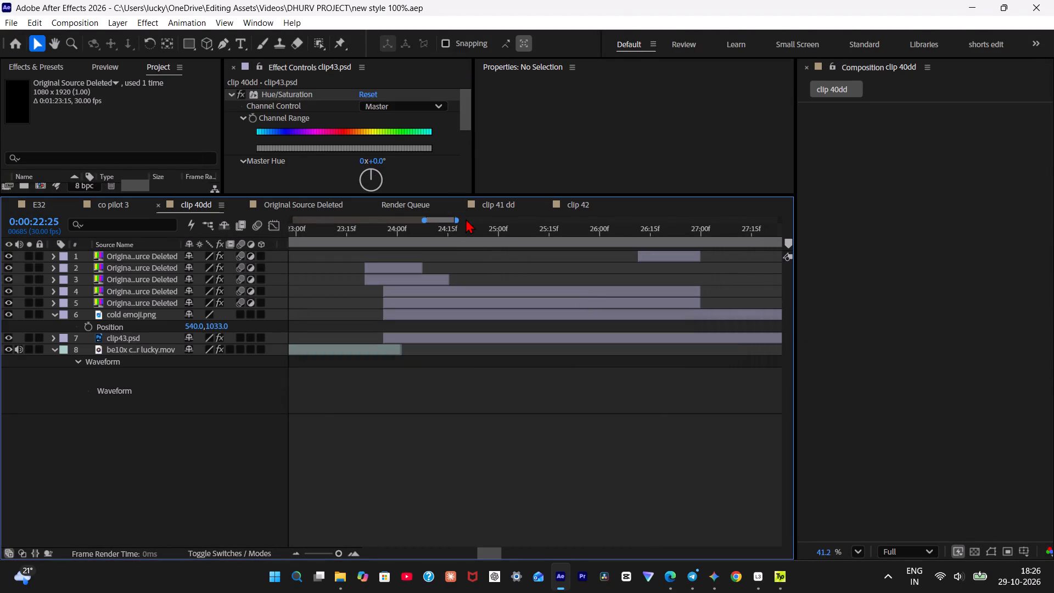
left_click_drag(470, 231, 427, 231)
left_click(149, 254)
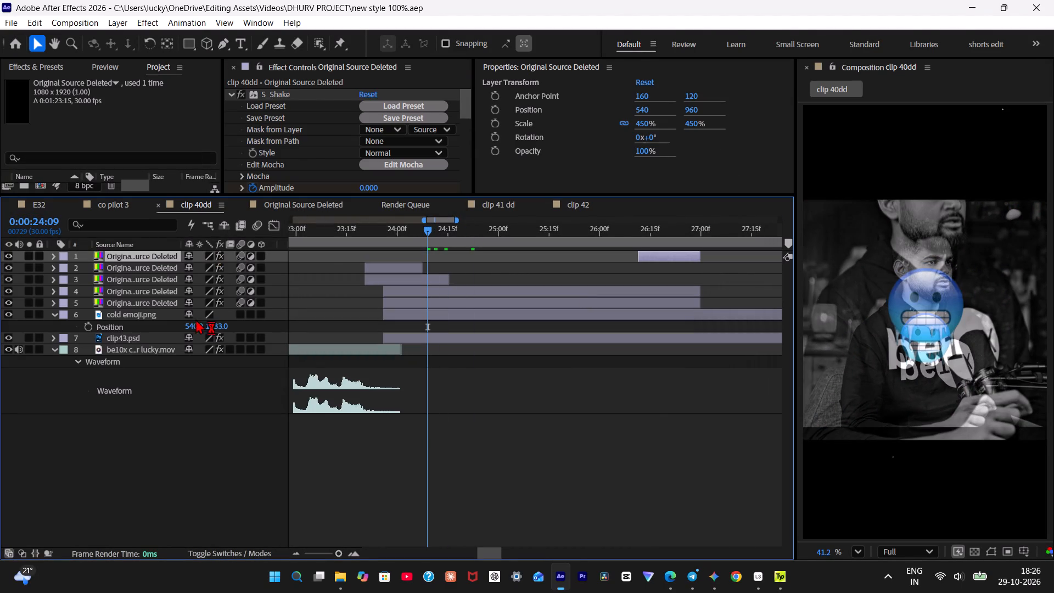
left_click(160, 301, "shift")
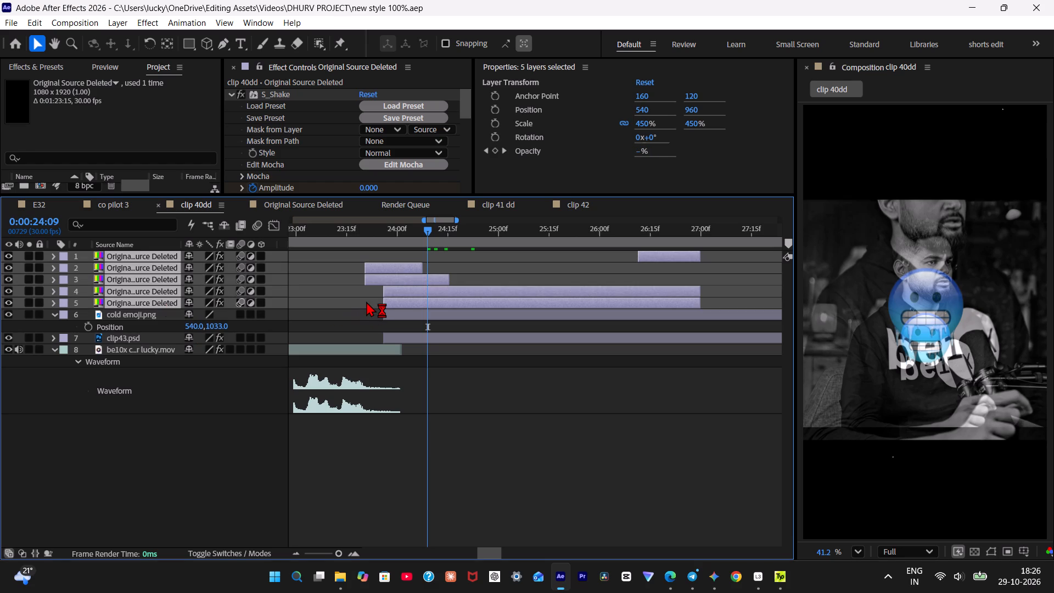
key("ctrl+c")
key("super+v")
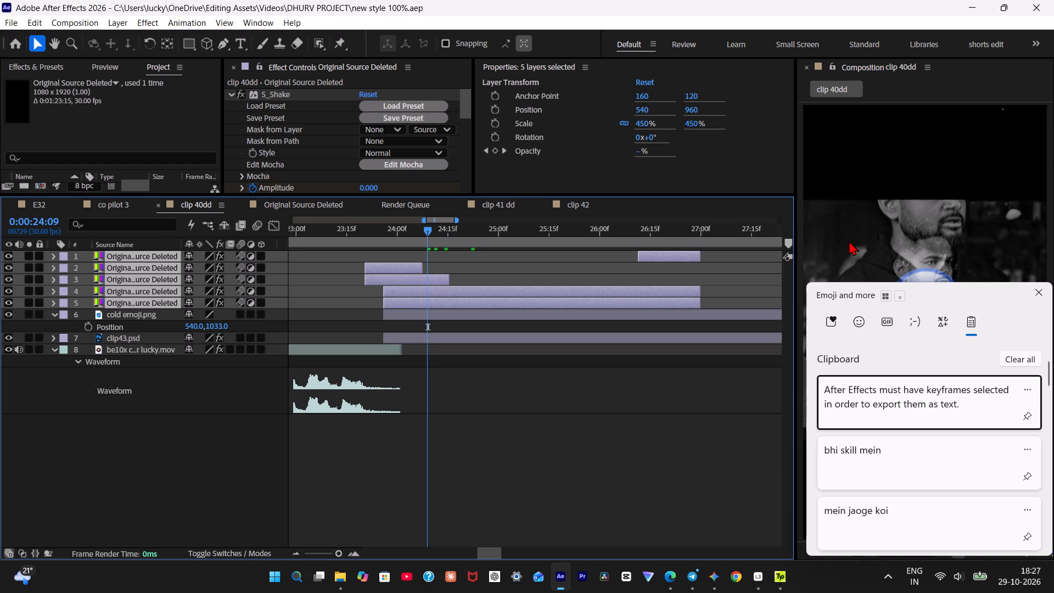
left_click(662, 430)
Close After Effects and open the "clip 45 vis final 1" project from the Downloads folder.
left_click(1053, 0)
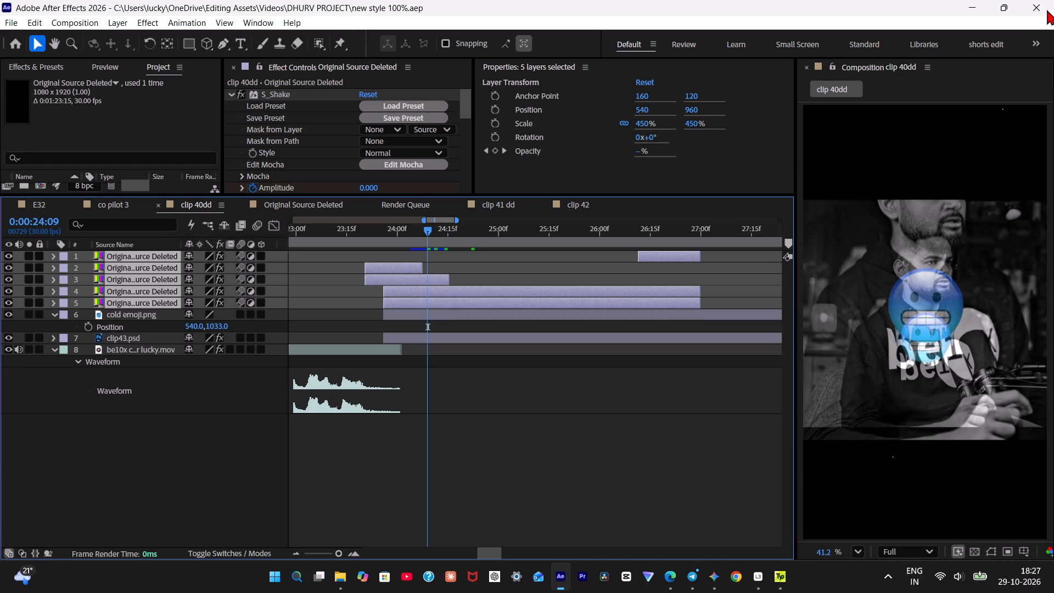
left_click(1049, 9)
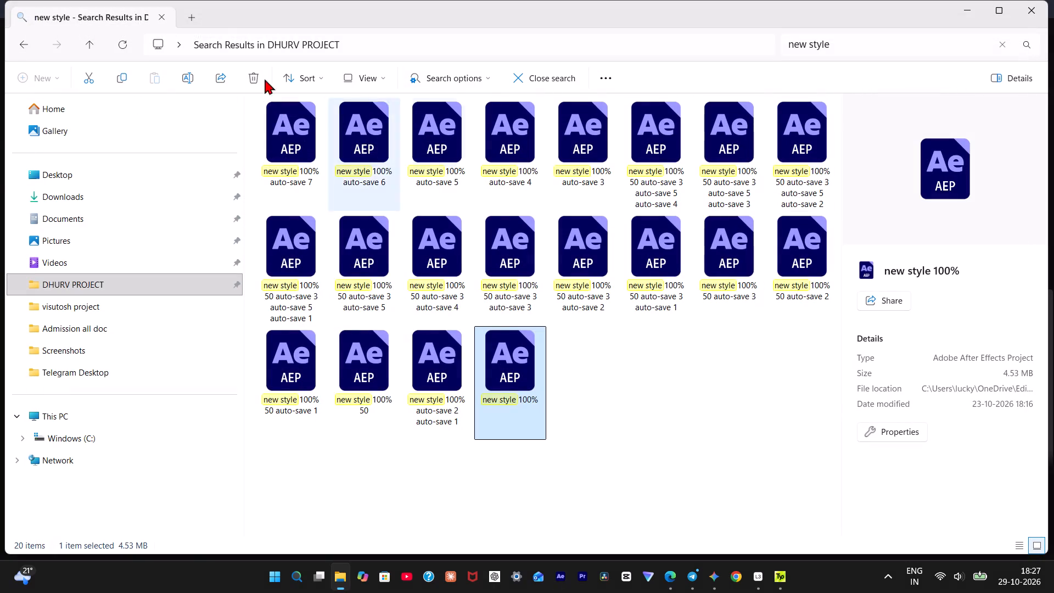
left_click(64, 191)
triple_click(314, 177)
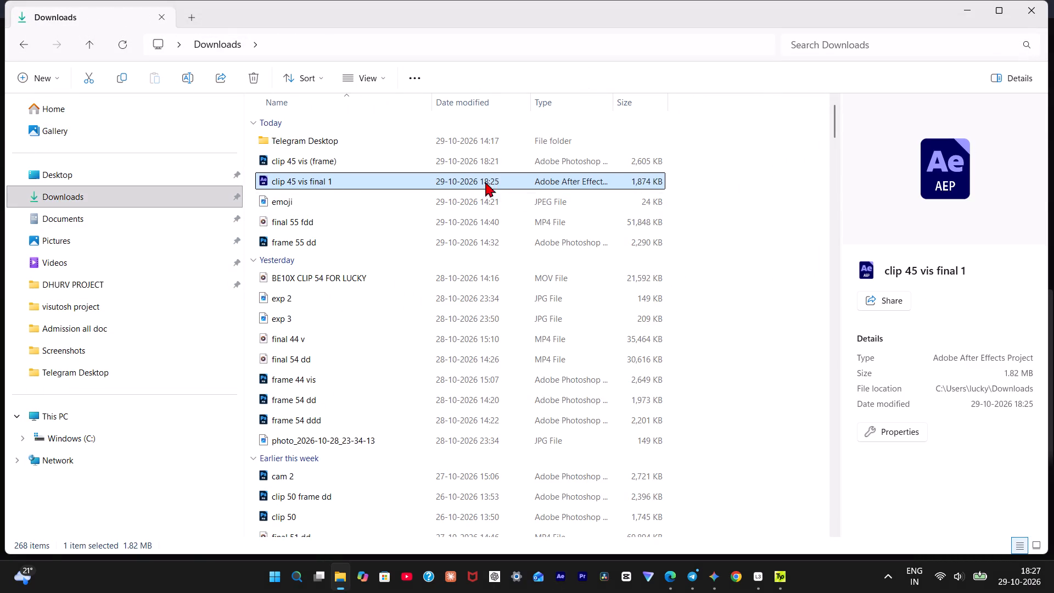
double_click(454, 177)
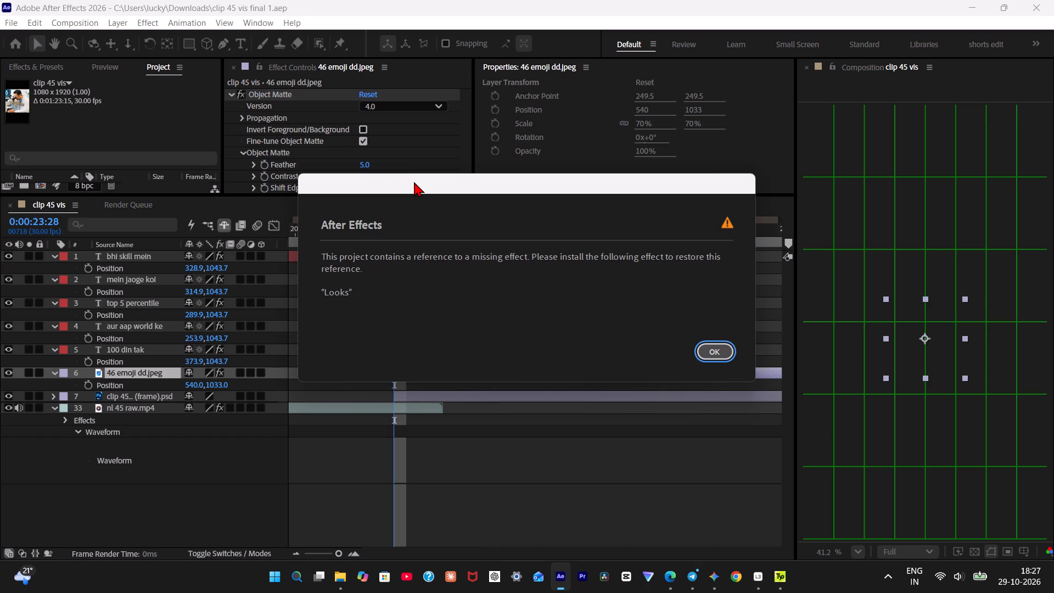
key("Return")
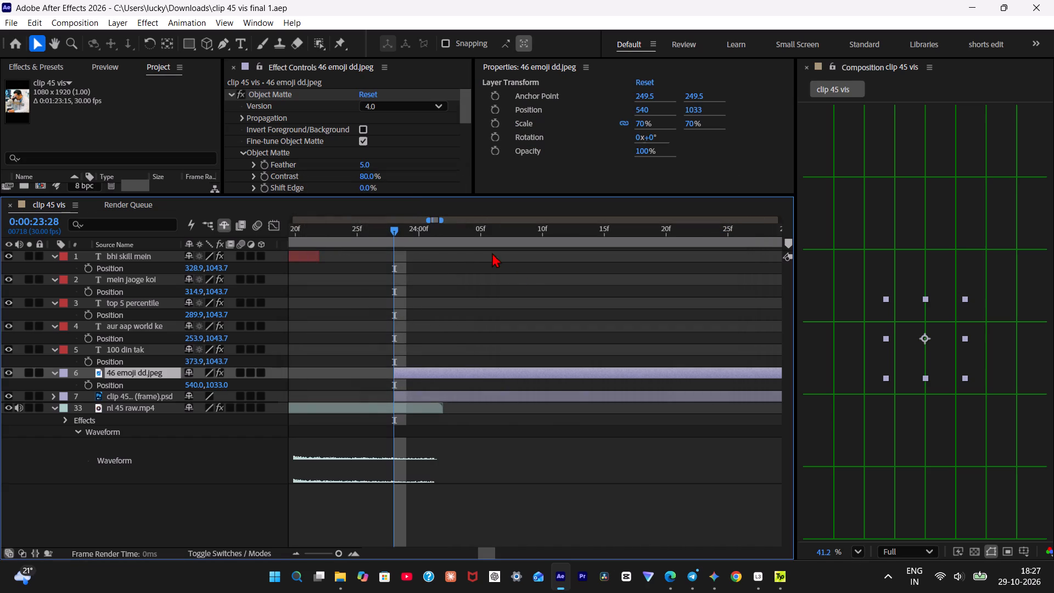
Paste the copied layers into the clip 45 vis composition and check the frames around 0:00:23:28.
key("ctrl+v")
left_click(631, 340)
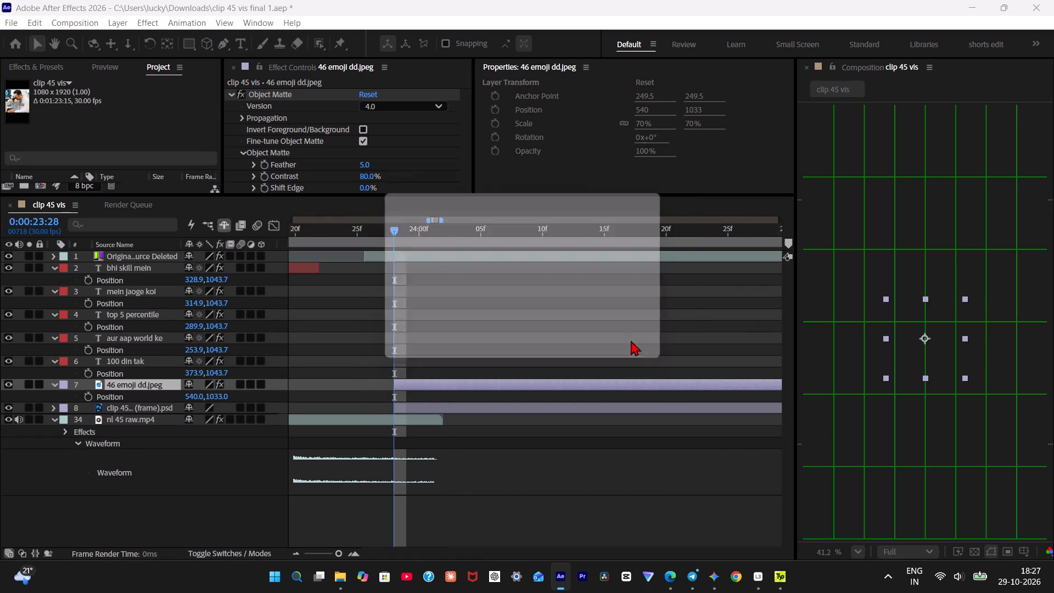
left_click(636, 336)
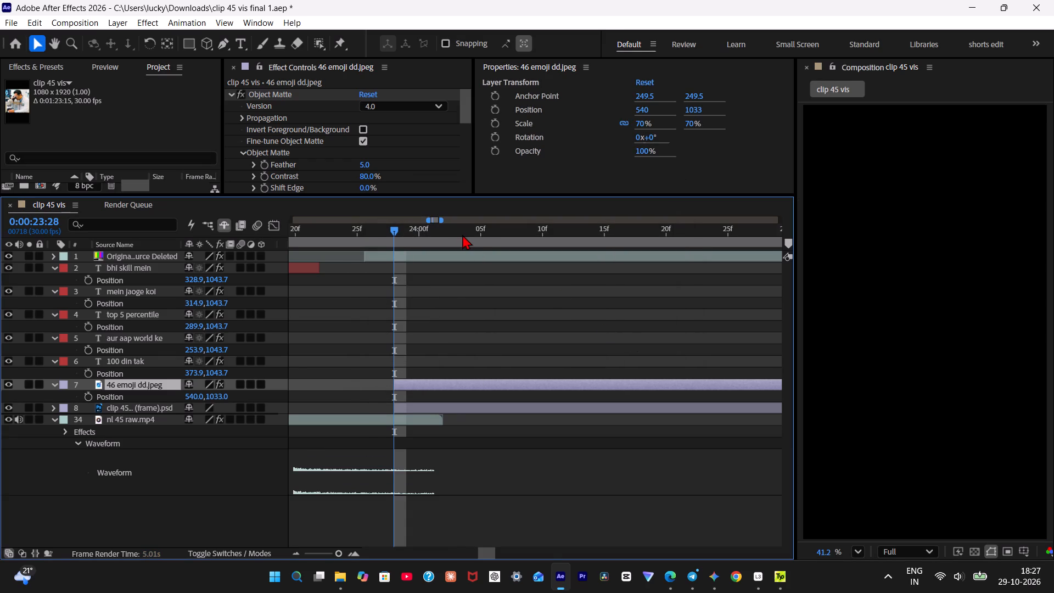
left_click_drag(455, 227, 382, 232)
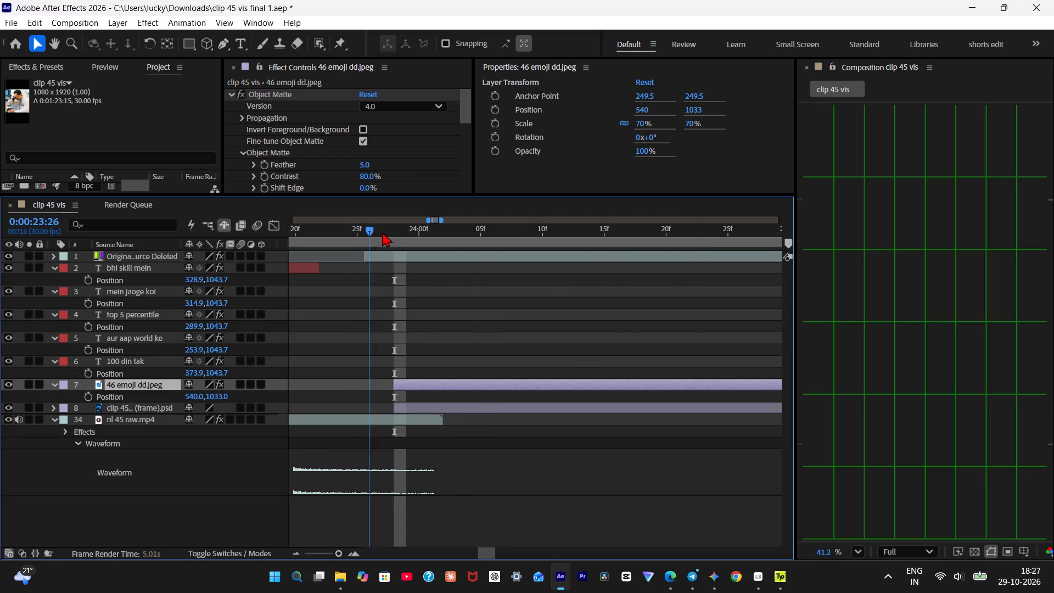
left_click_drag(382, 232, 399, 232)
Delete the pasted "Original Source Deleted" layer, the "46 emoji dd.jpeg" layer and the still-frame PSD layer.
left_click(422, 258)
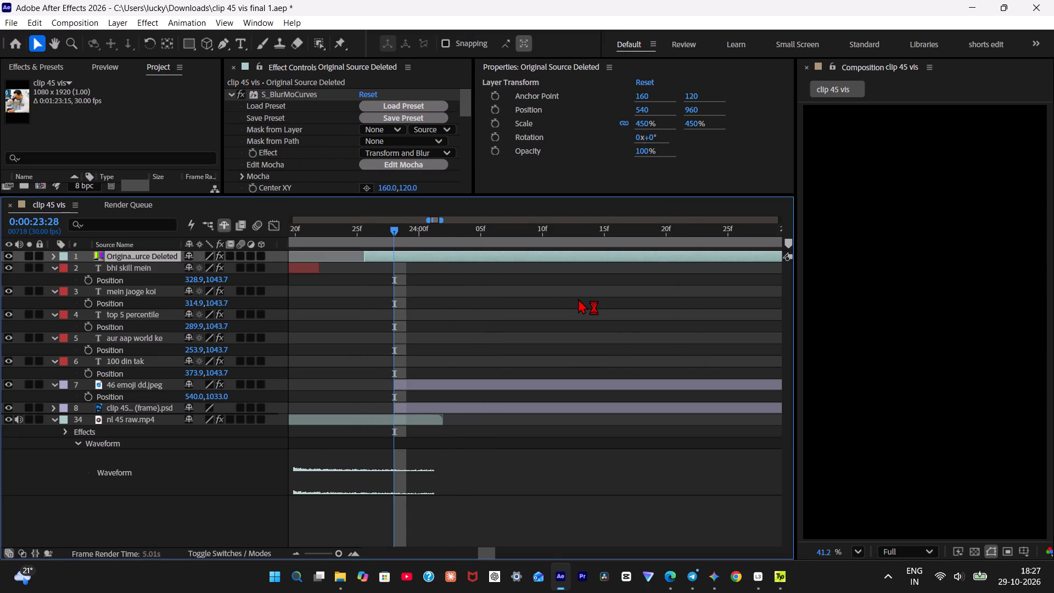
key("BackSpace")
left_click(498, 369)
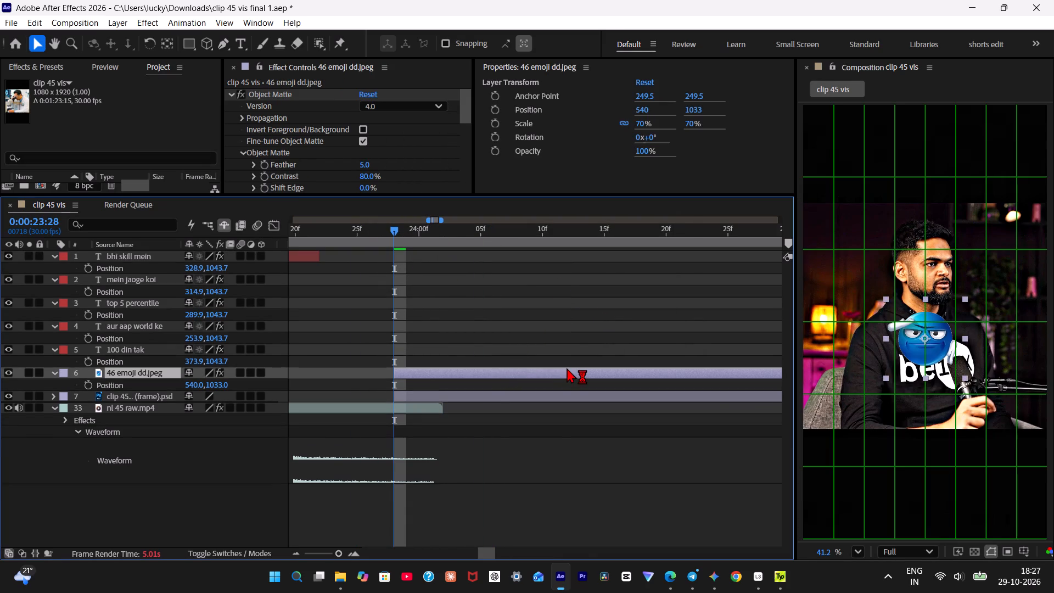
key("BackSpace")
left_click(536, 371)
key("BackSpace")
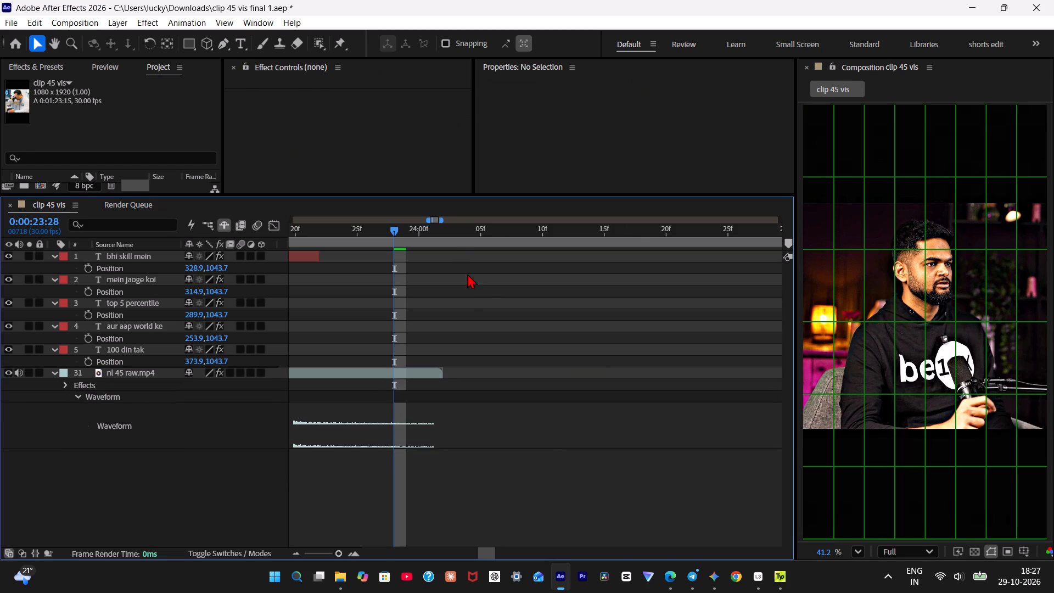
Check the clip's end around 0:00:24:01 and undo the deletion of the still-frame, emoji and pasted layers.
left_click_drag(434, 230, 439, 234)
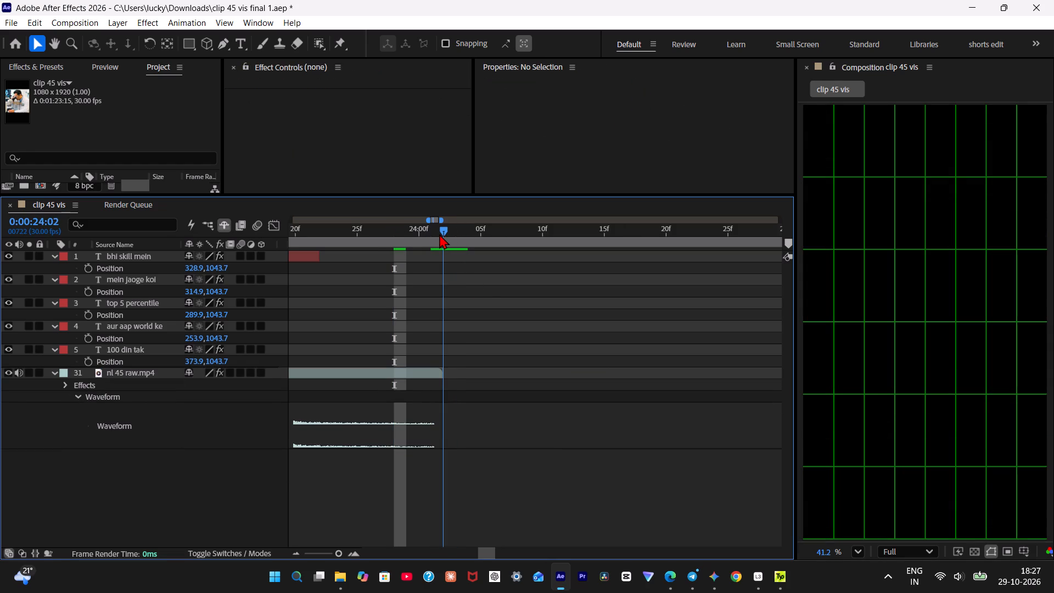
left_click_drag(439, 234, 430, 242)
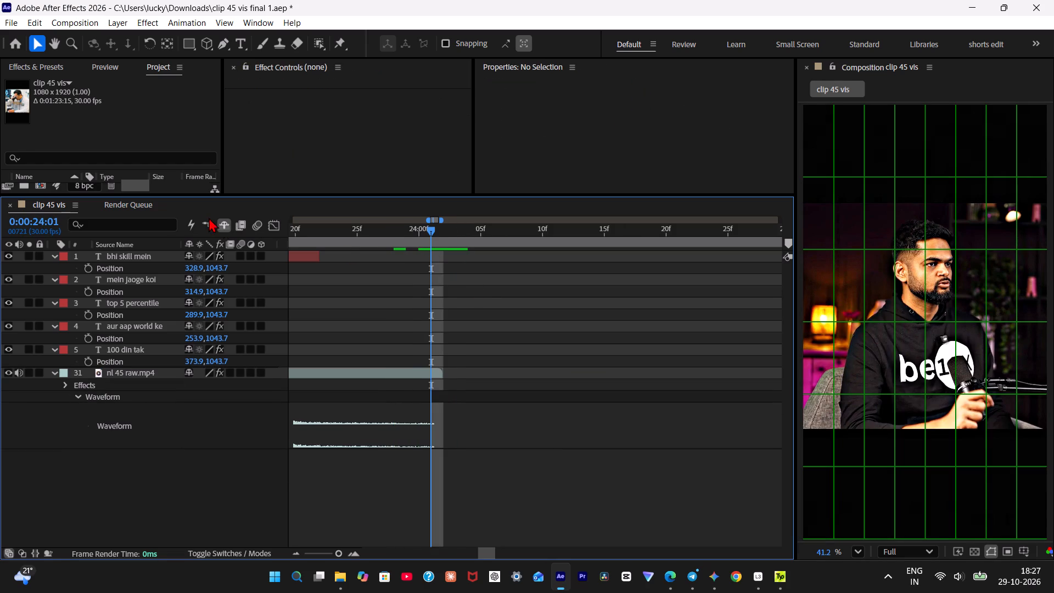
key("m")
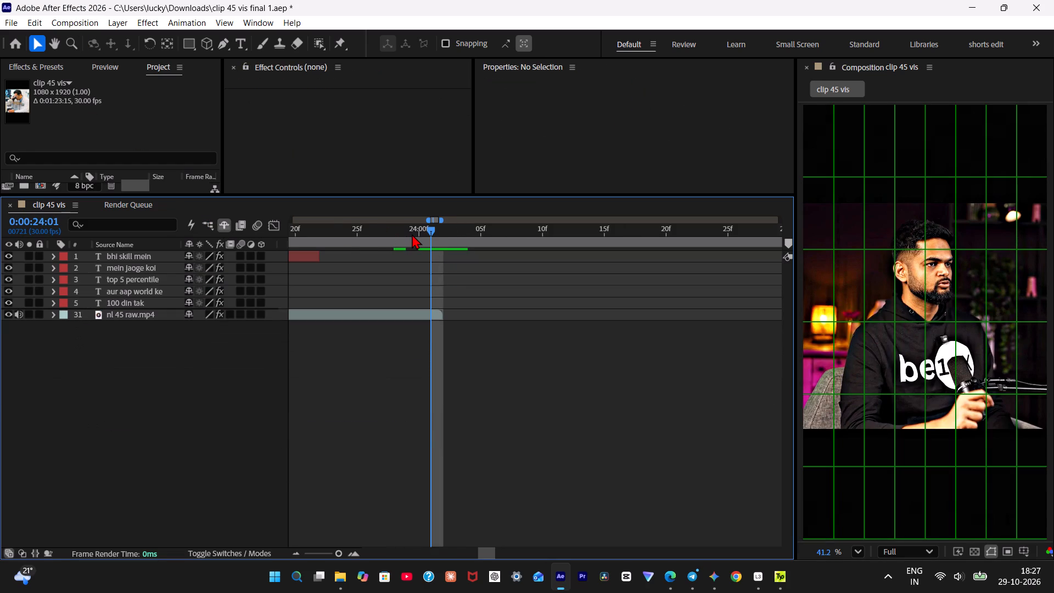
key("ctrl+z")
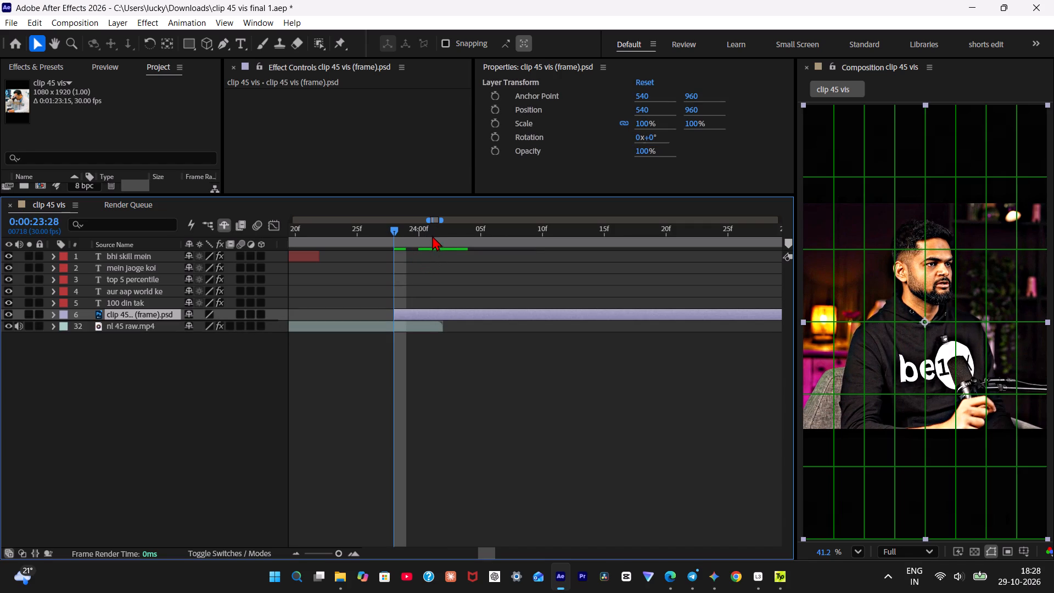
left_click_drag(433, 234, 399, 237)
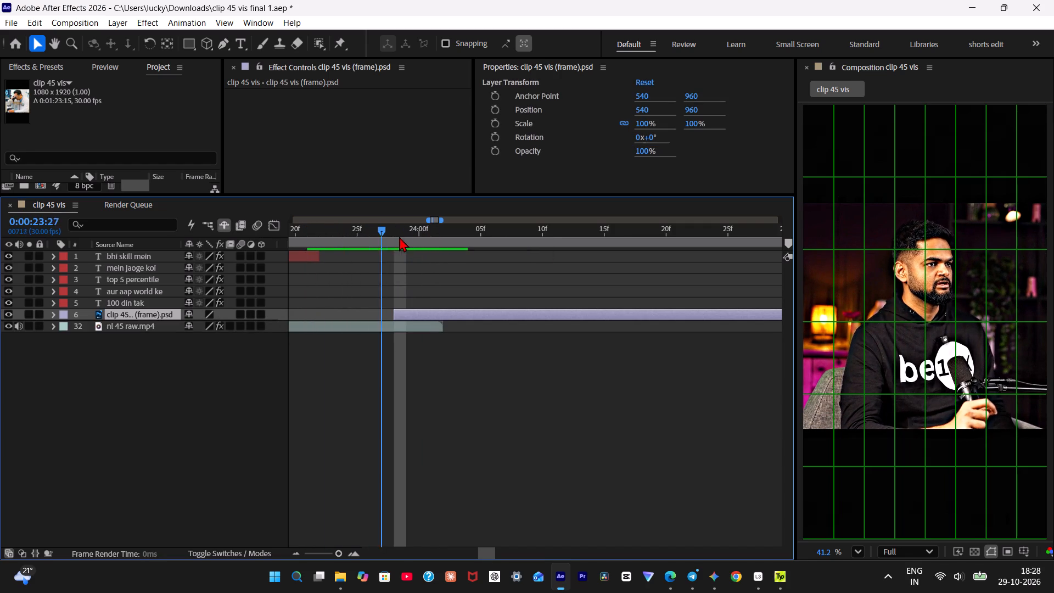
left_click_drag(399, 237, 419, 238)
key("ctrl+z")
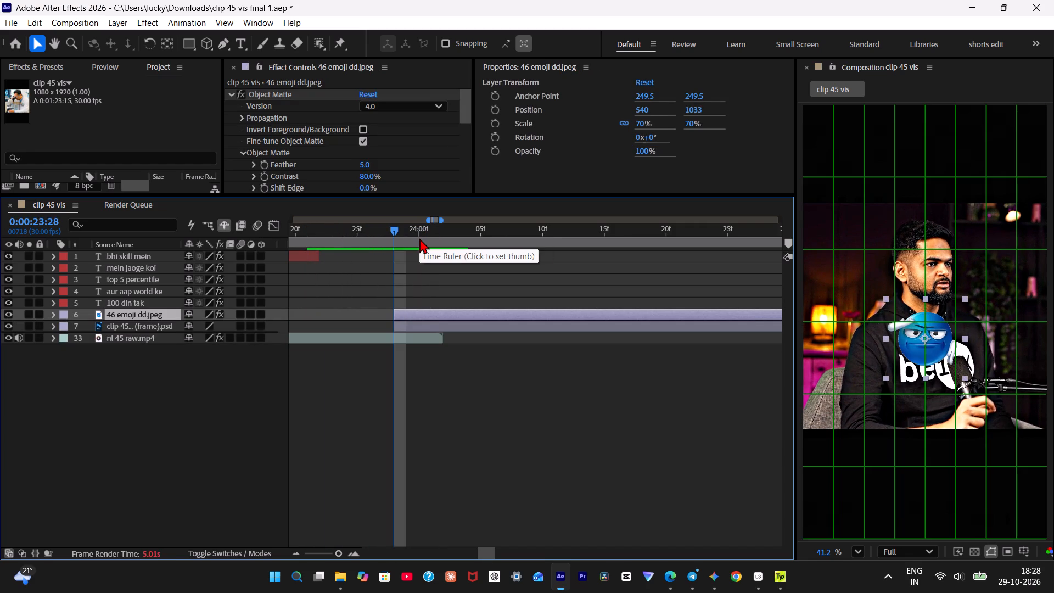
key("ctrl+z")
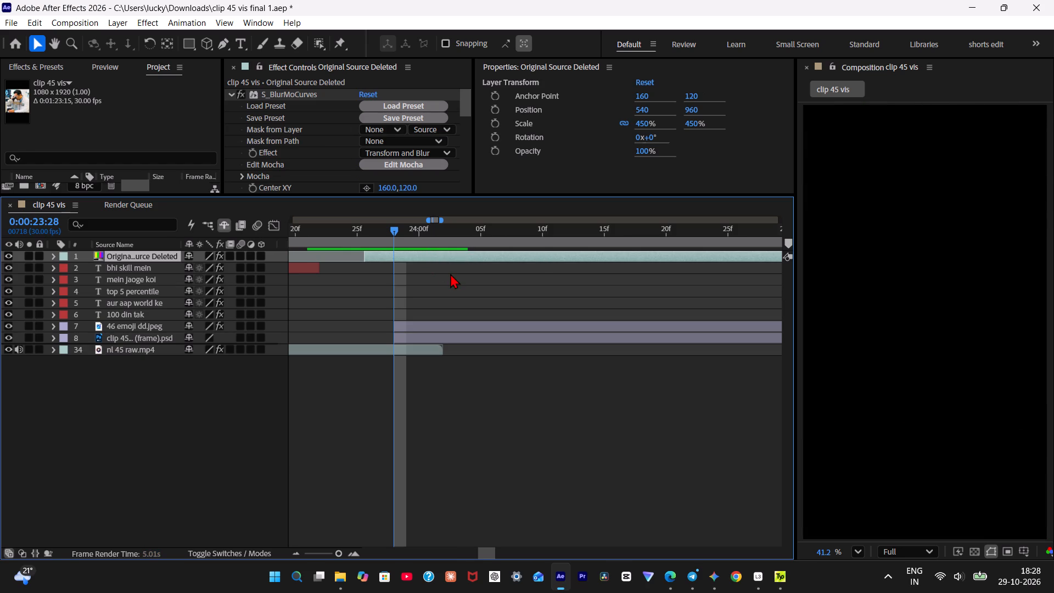
Delete the pasted "Original Source Deleted" layer, the "46 emoji dd.jpeg" layer and the still-frame PSD layer from clip 45 vis.
key("BackSpace")
left_click(467, 308)
left_click(467, 314)
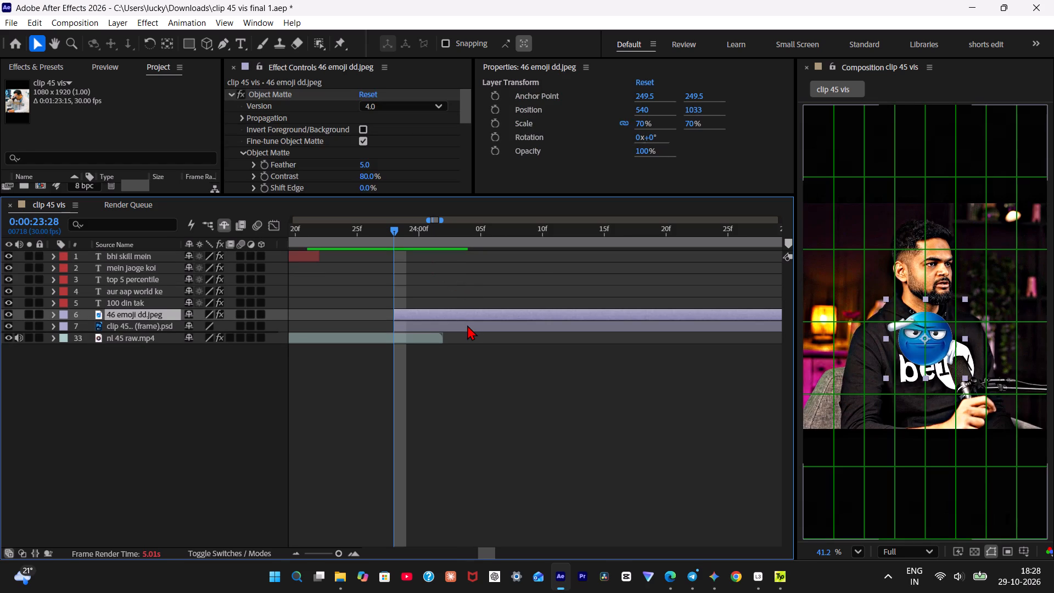
left_click(467, 325, "ctrl")
key("BackSpace")
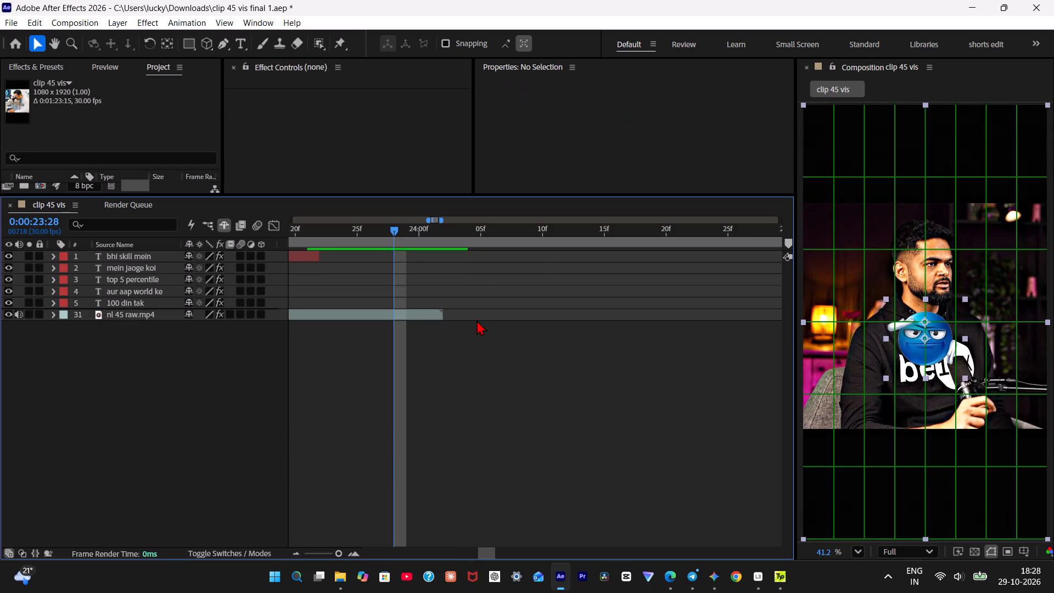
Set the work area of clip 45 vis to run from 0:00:00:00 to 0:00:24:01, where the footage ends.
left_click_drag(432, 229, 434, 234)
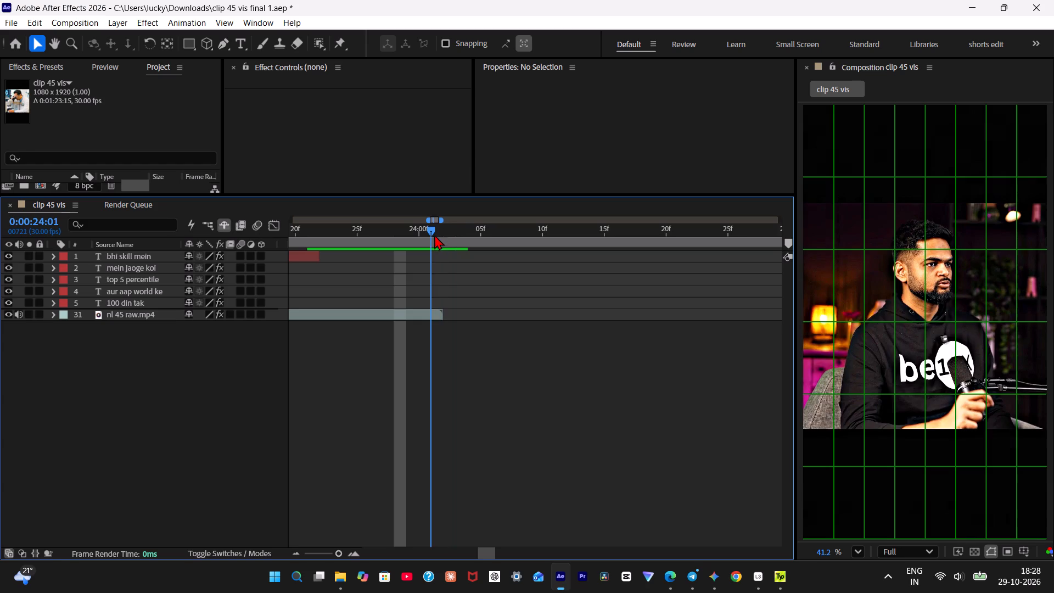
left_click_drag(434, 234, 433, 236)
key("n")
left_click_drag(445, 242, 444, 245)
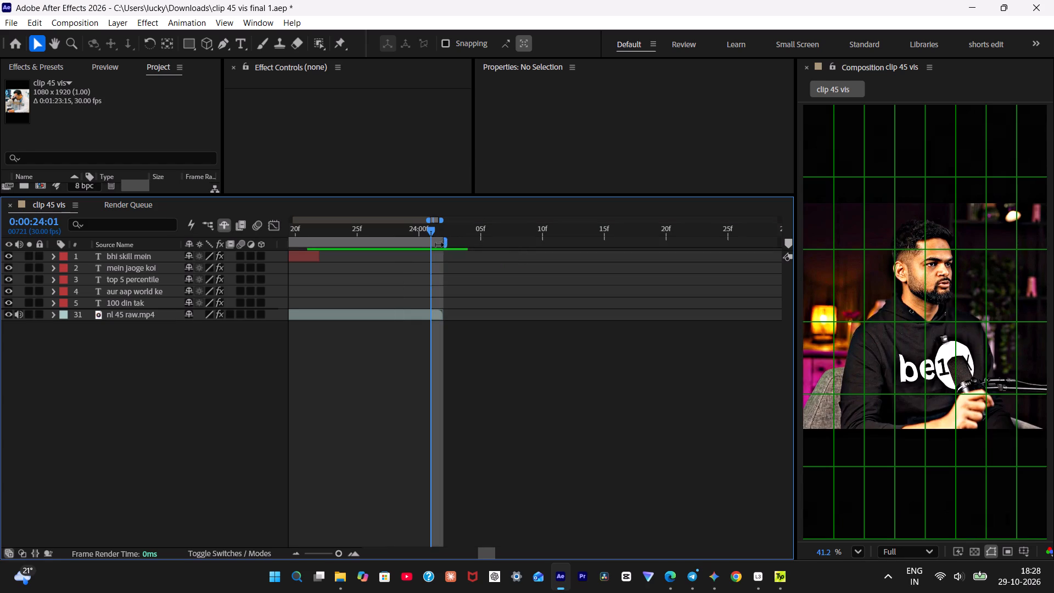
left_click_drag(444, 245, 436, 249)
left_click_drag(433, 242, 441, 241)
left_click_drag(441, 241, 444, 241)
left_click_drag(431, 233, 0, 221)
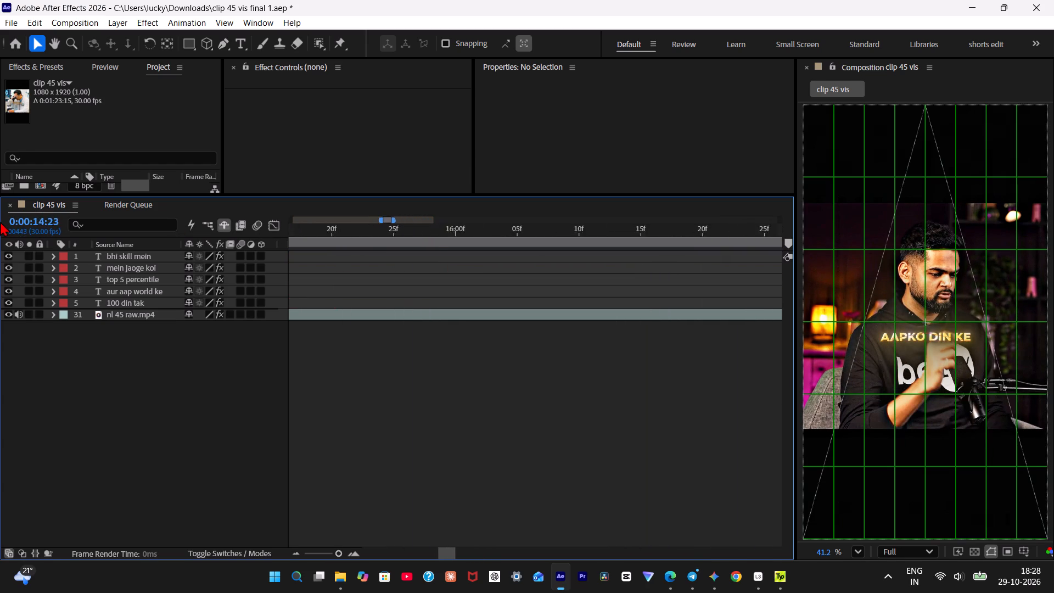
left_click_drag(0, 221, 0, 212)
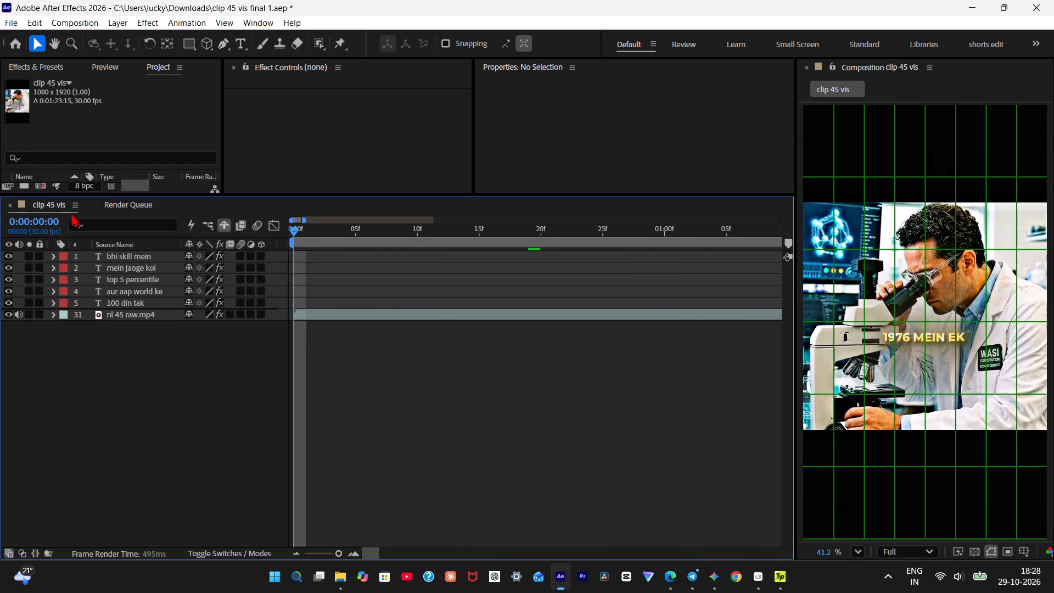
key("b")
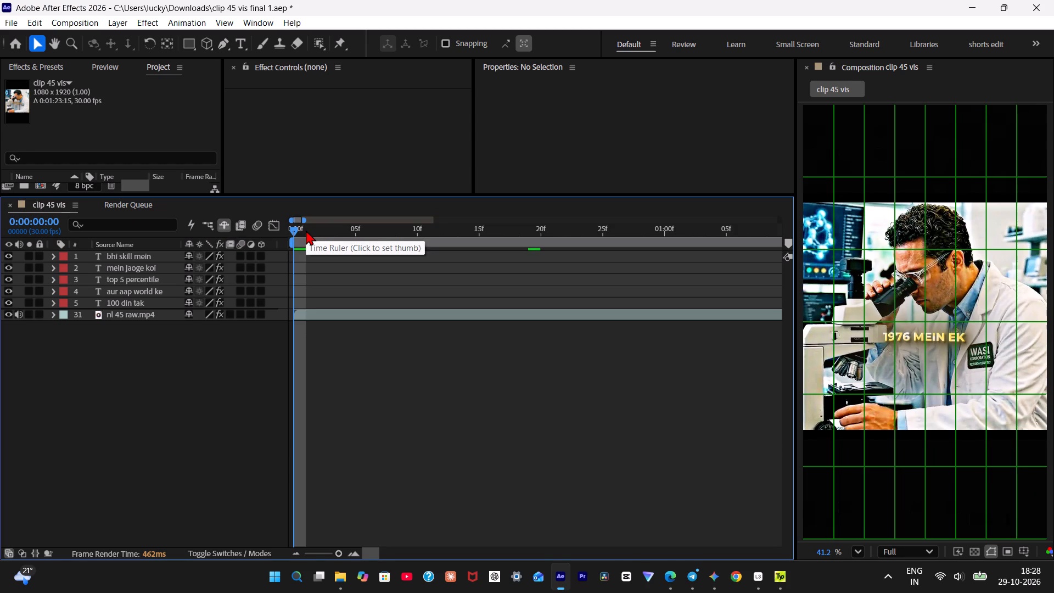
left_click_drag(302, 227, 288, 228)
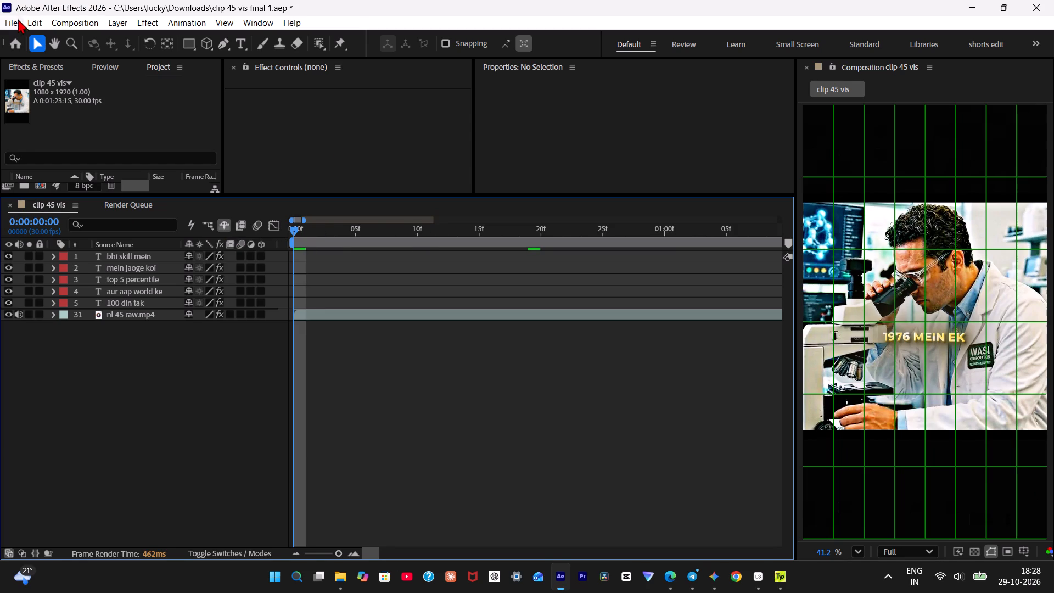
Add clip 45 vis to the render queue, output it as the H.264 file "clip 45 vis" in Downloads, and start rendering.
left_click(16, 20)
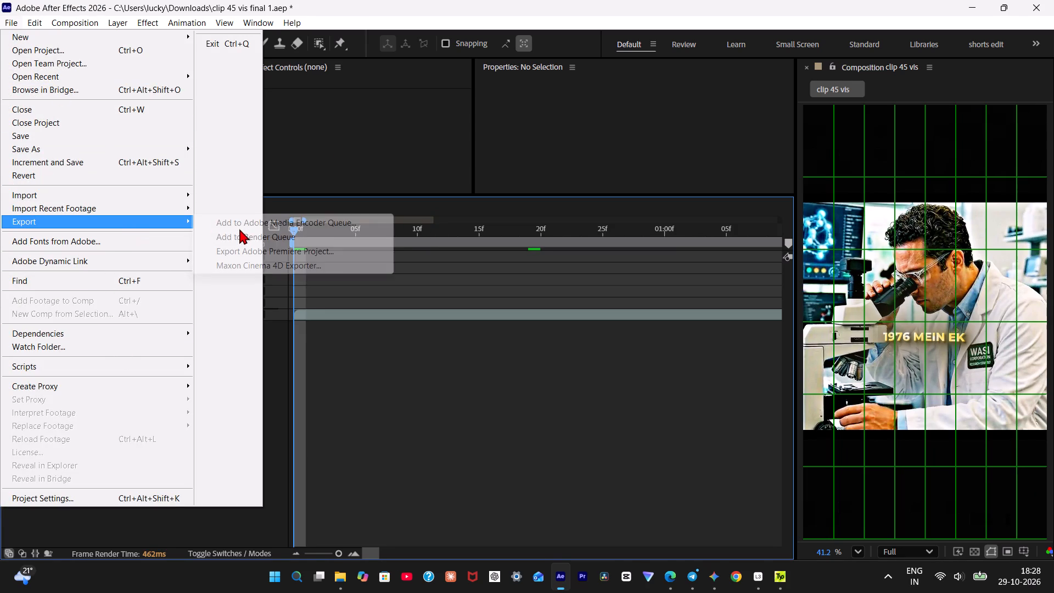
left_click(239, 232)
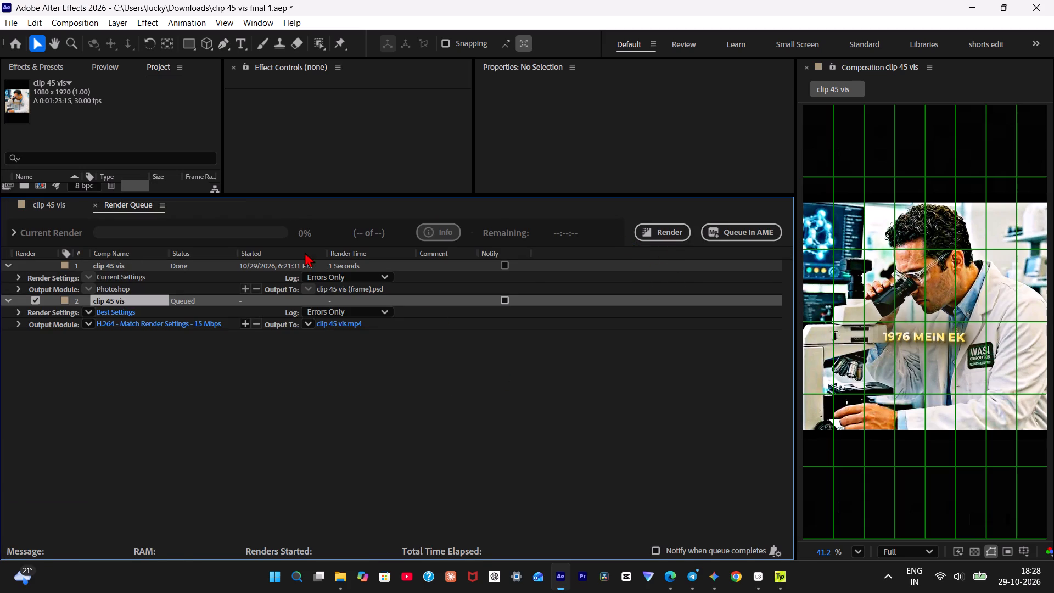
left_click(343, 330)
left_click(345, 326)
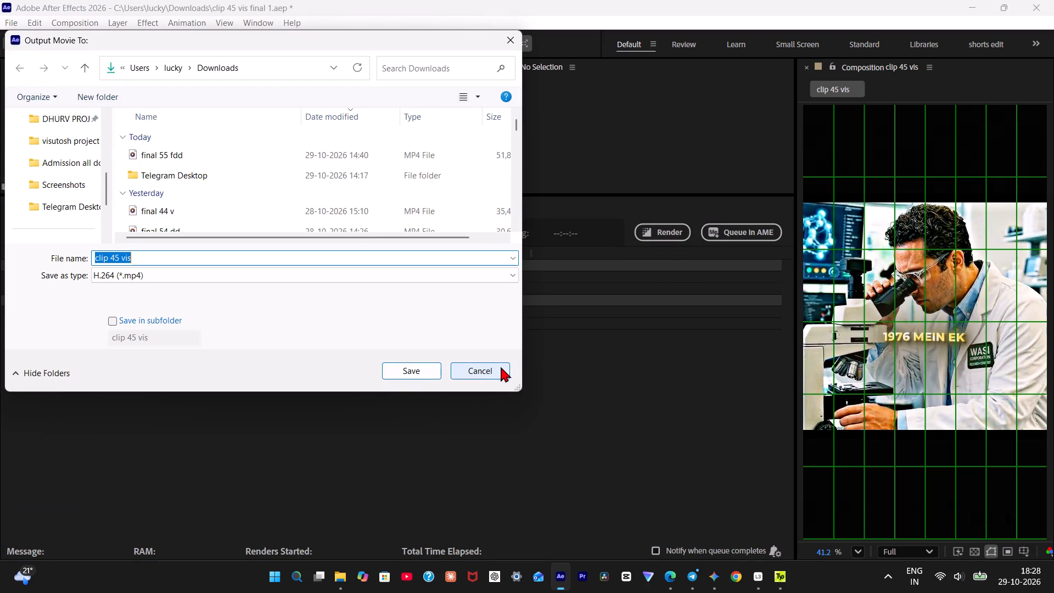
left_click(427, 370)
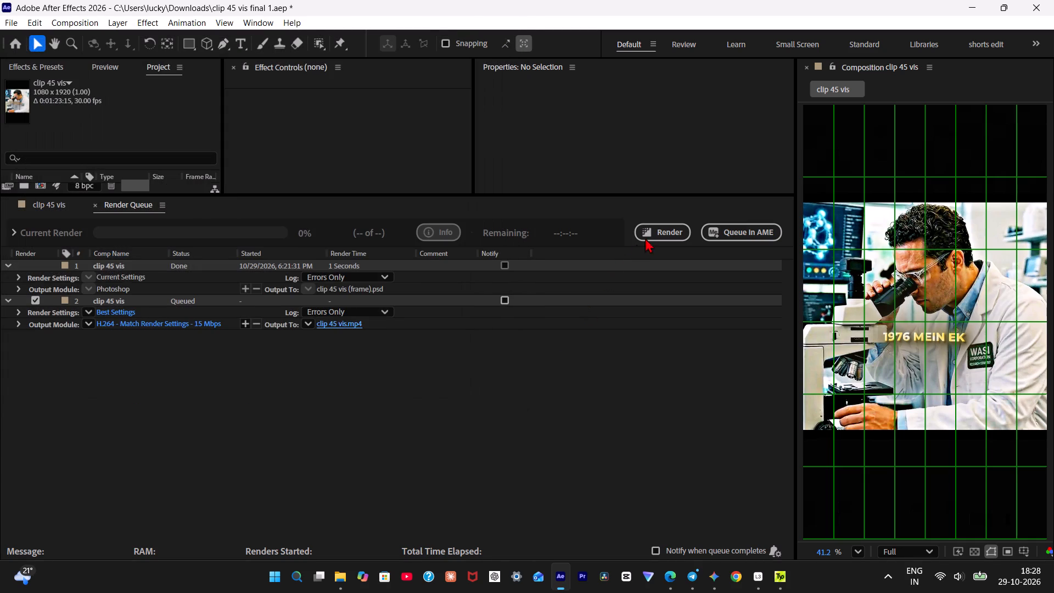
left_click(659, 232)
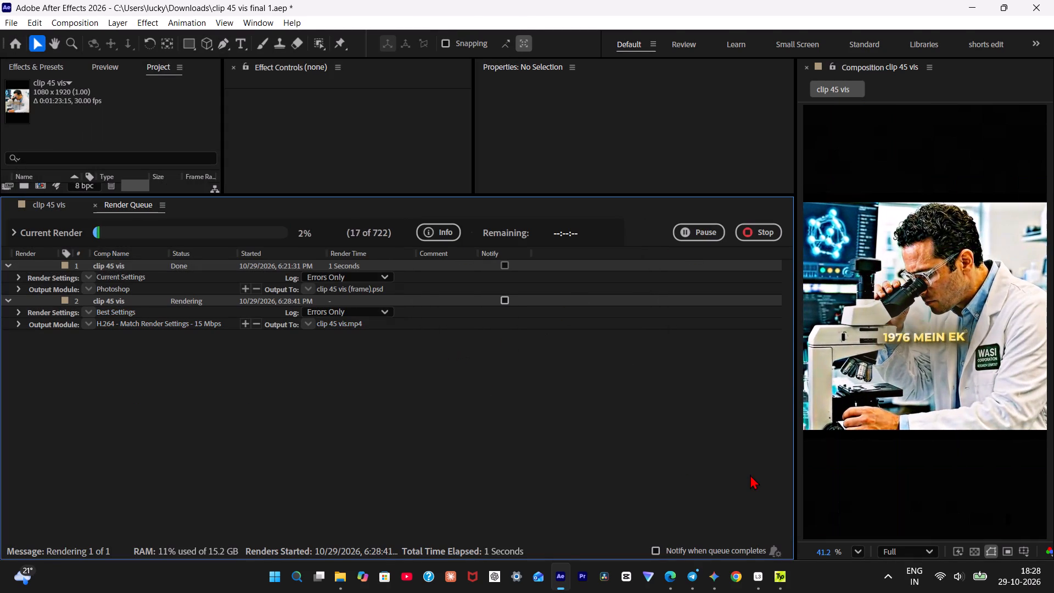
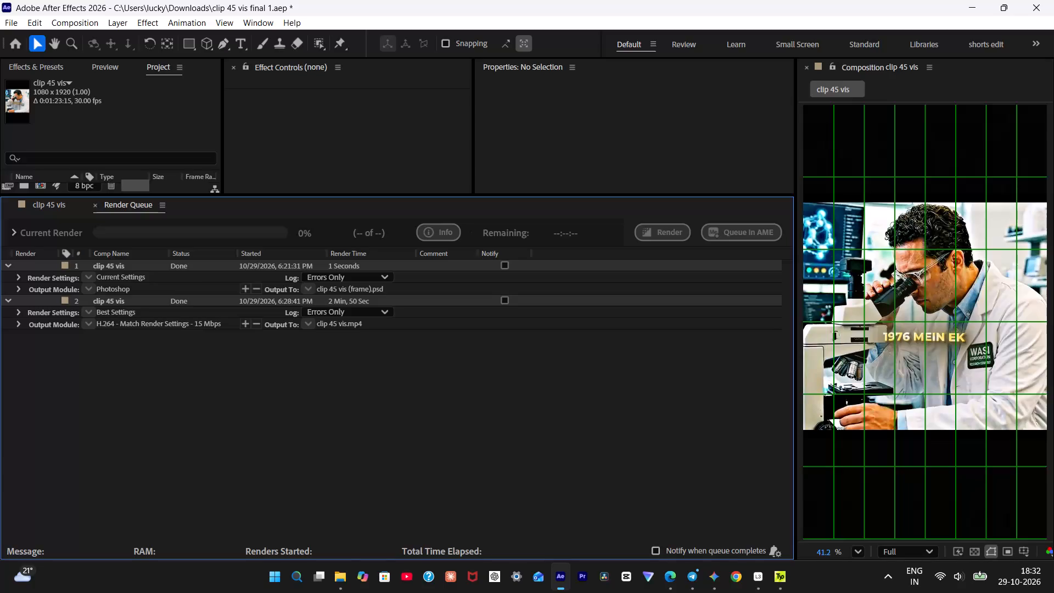
Close the "clip 45 vis final 1" project without saving its changes.
left_click(1053, 4)
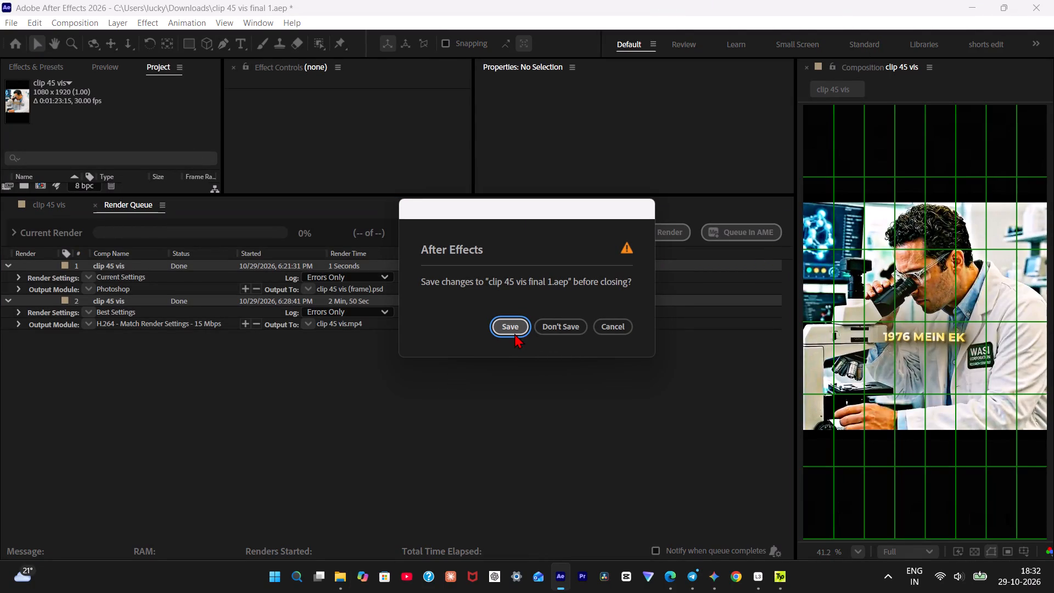
left_click(547, 325)
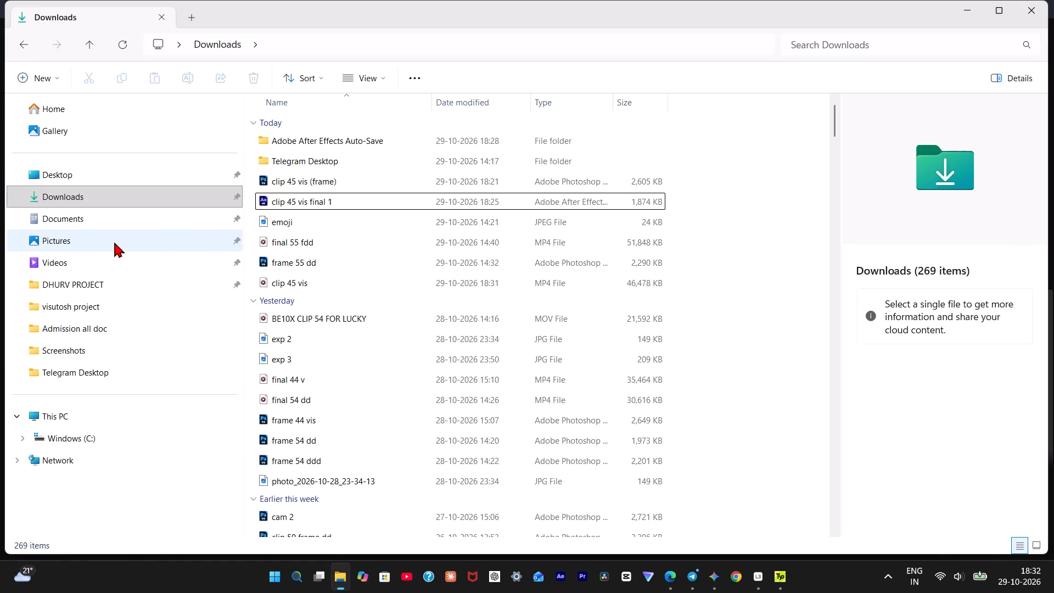
Search the DHURV PROJECT folder for "new" and open the "new style 100%" project, accepting the missing font and effect warnings.
left_click(132, 283)
left_click(855, 58)
left_click(850, 51)
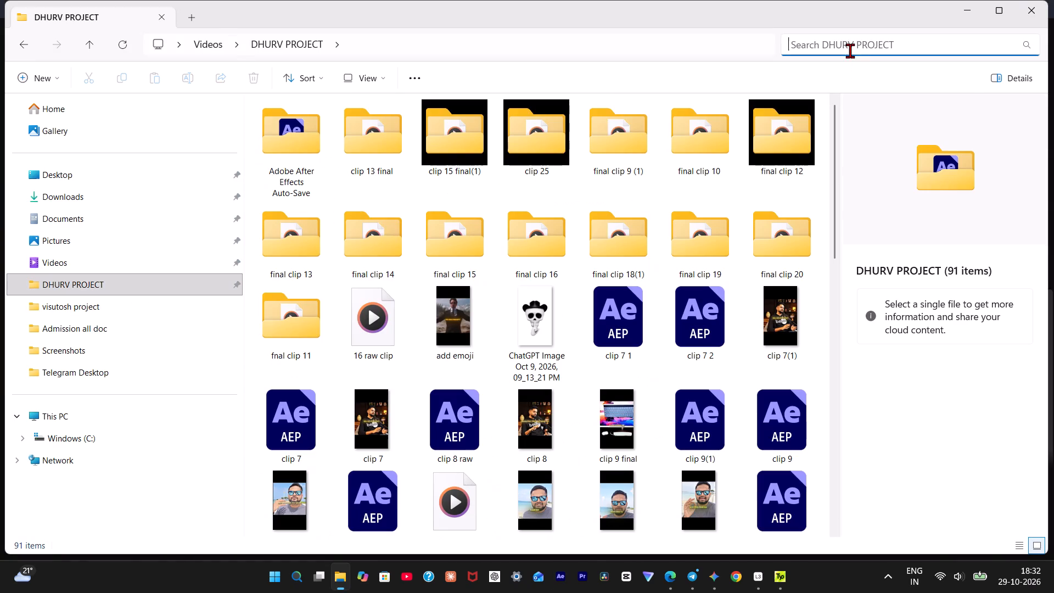
key("n")
type("ew")
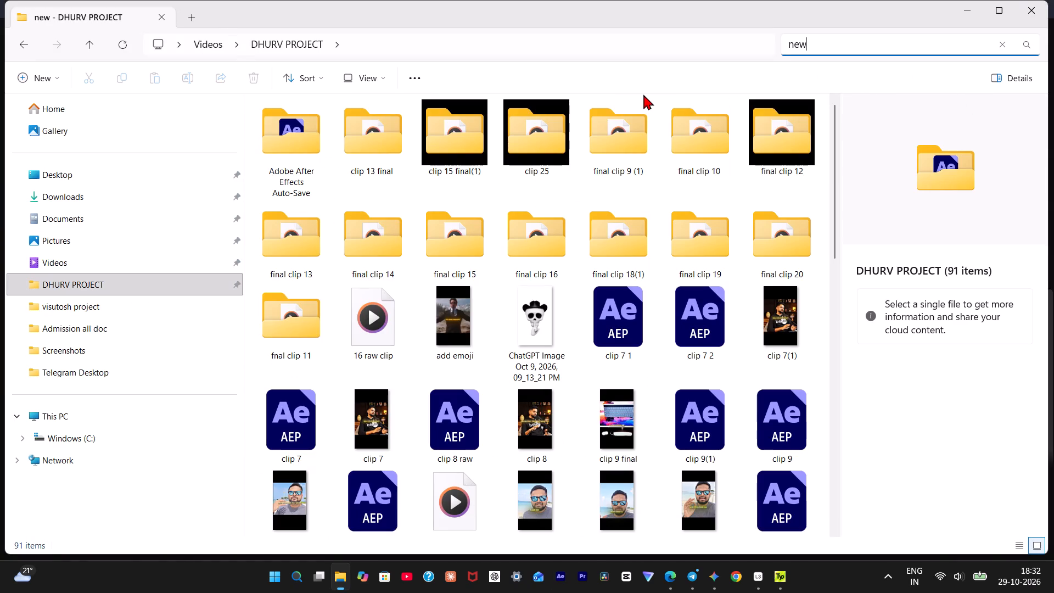
scroll(562, 353, "down", 6)
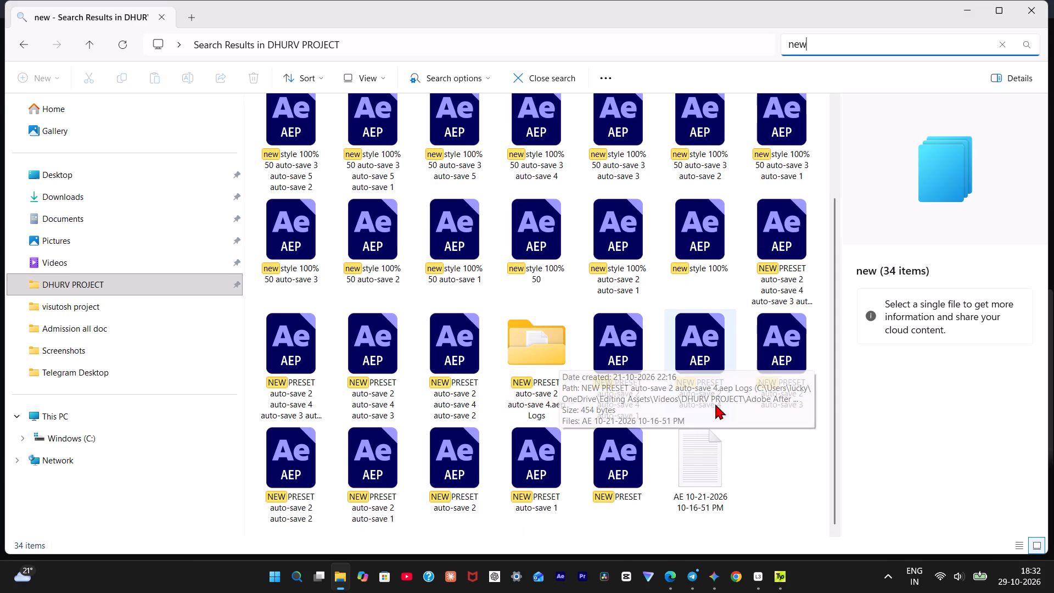
left_click(643, 447)
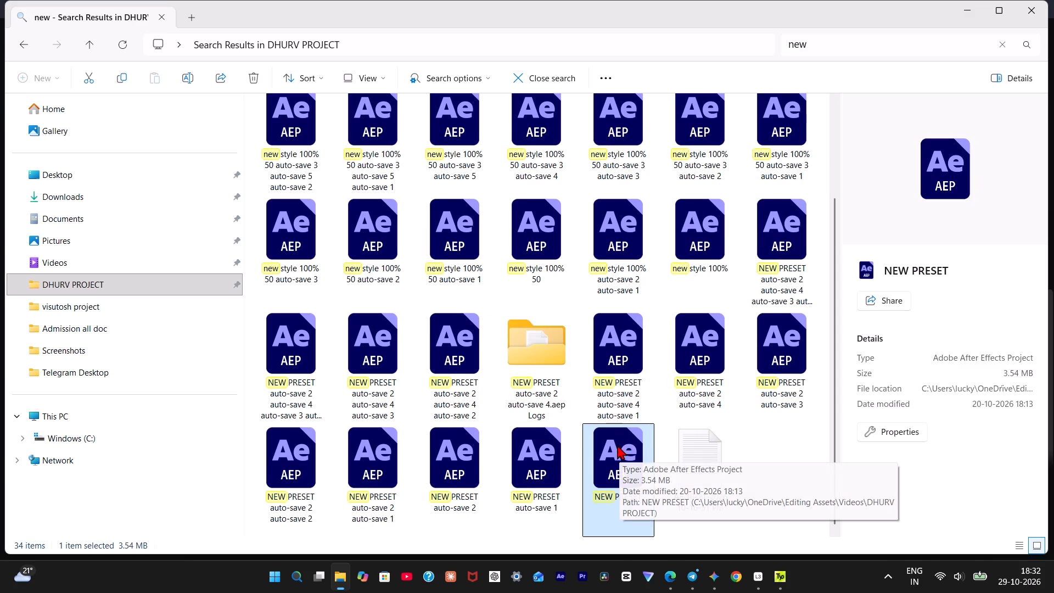
left_click(695, 242)
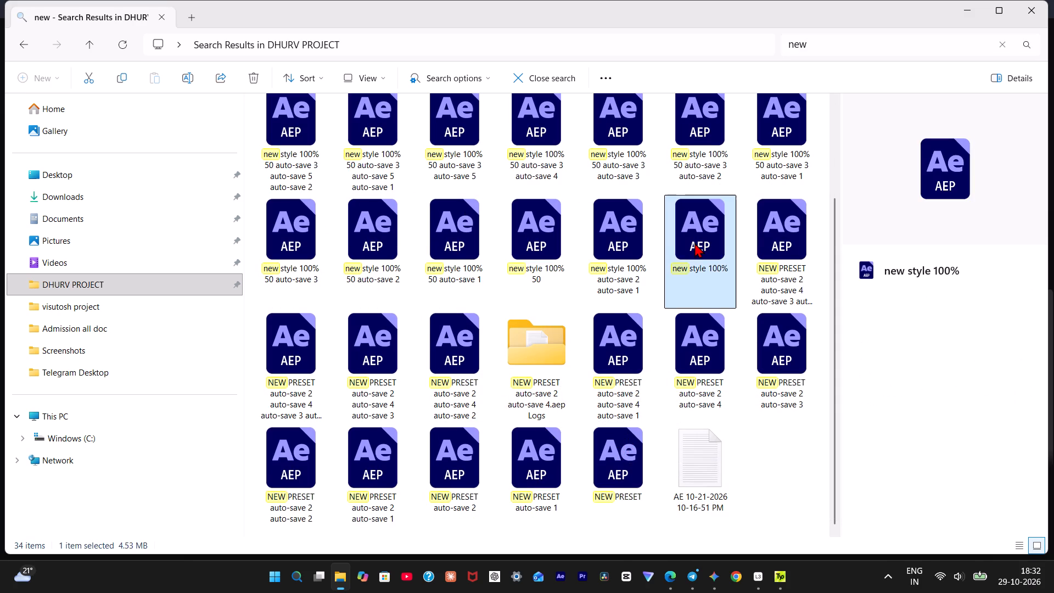
triple_click(694, 243)
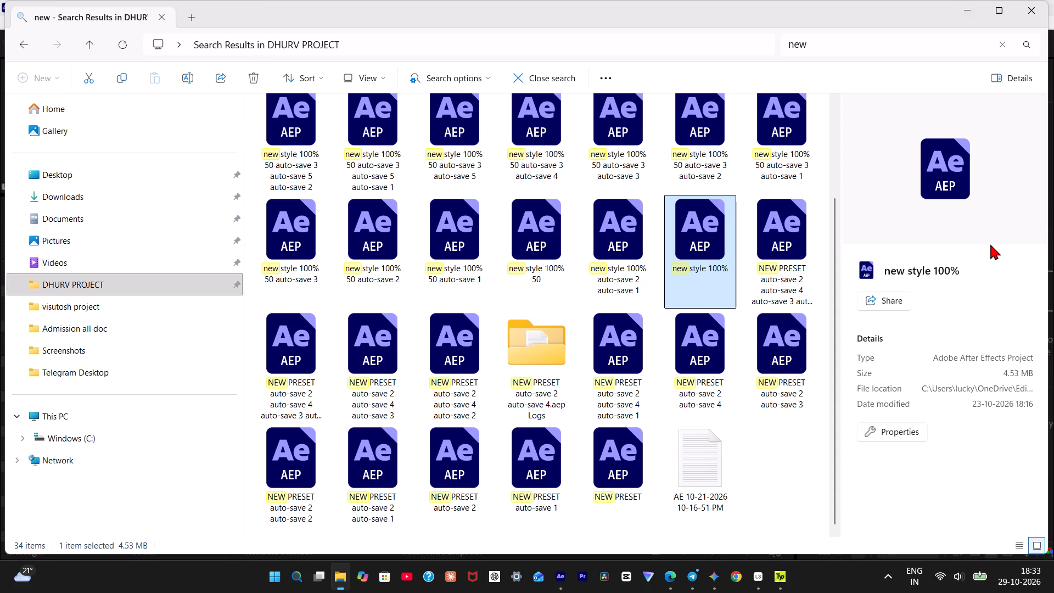
left_click(557, 572)
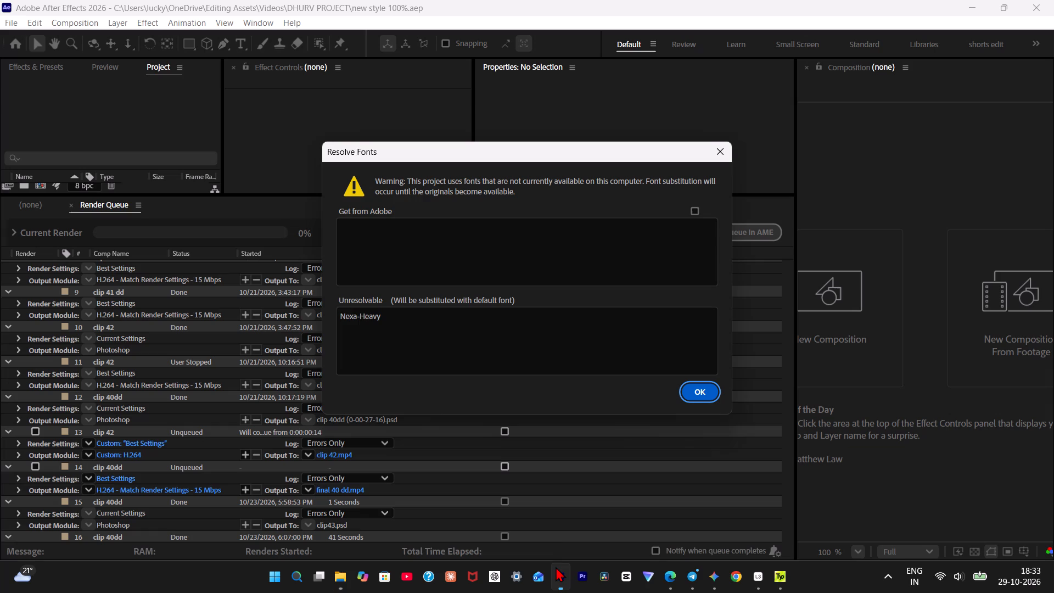
left_click(690, 394)
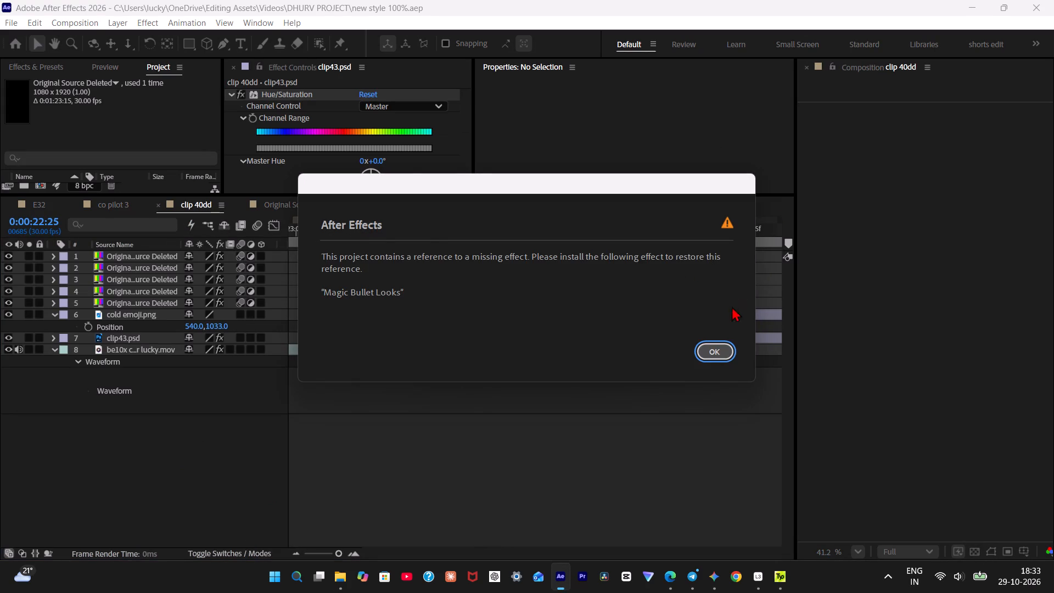
left_click(725, 349)
Import the rendered "clip 45 vis" MP4 from Downloads as footage.
left_click(380, 353)
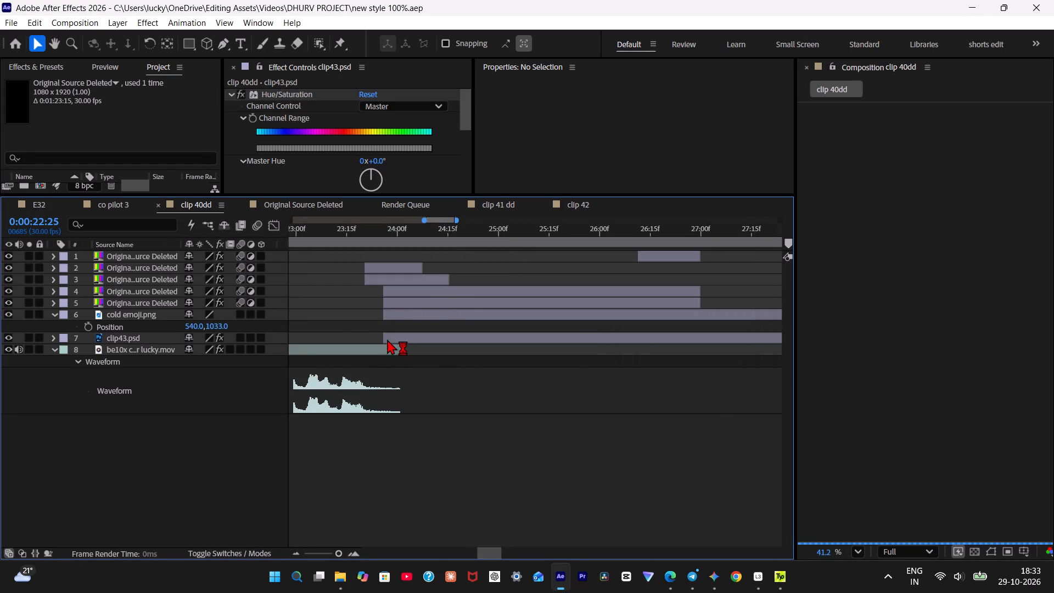
left_click_drag(338, 227, 310, 232)
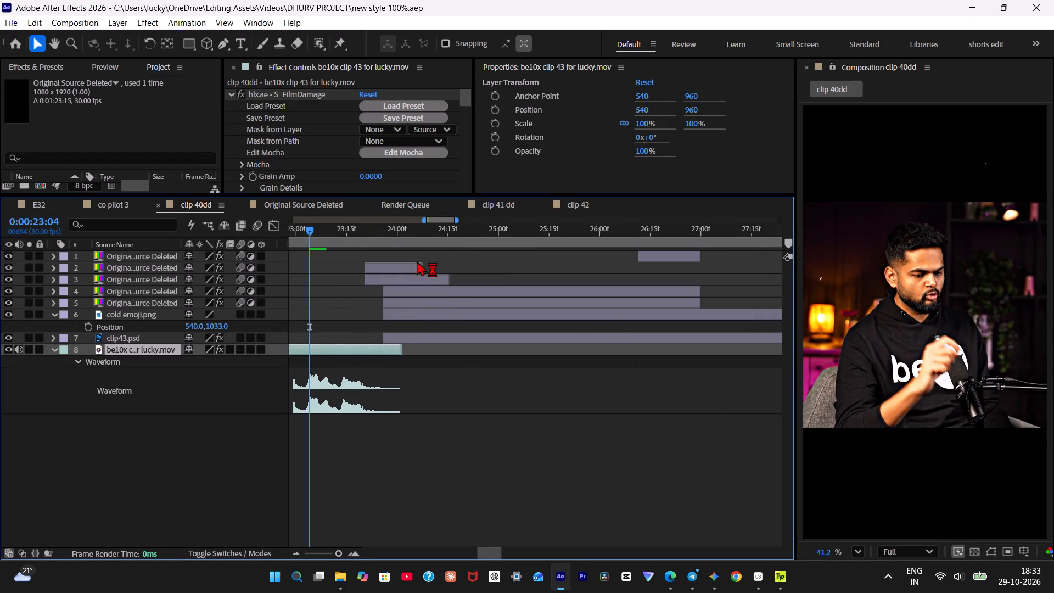
key("ctrl+i")
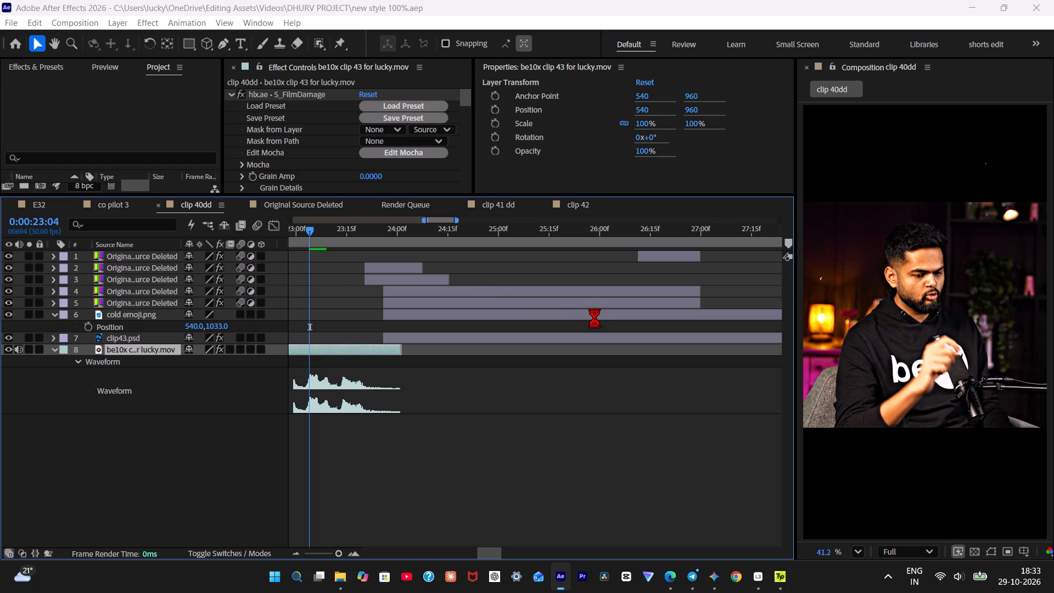
left_click(159, 151)
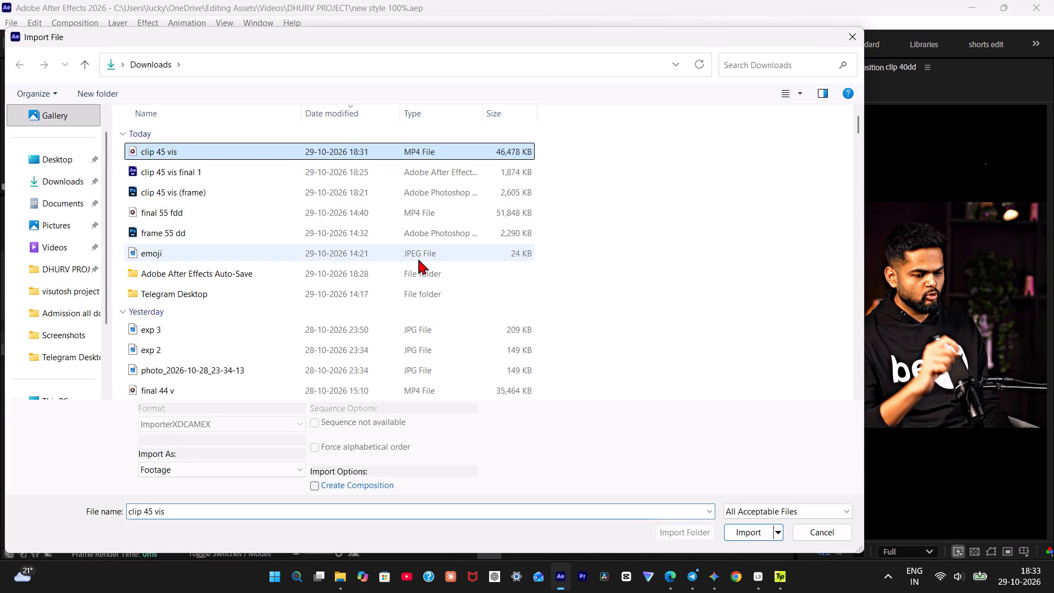
left_click(752, 532)
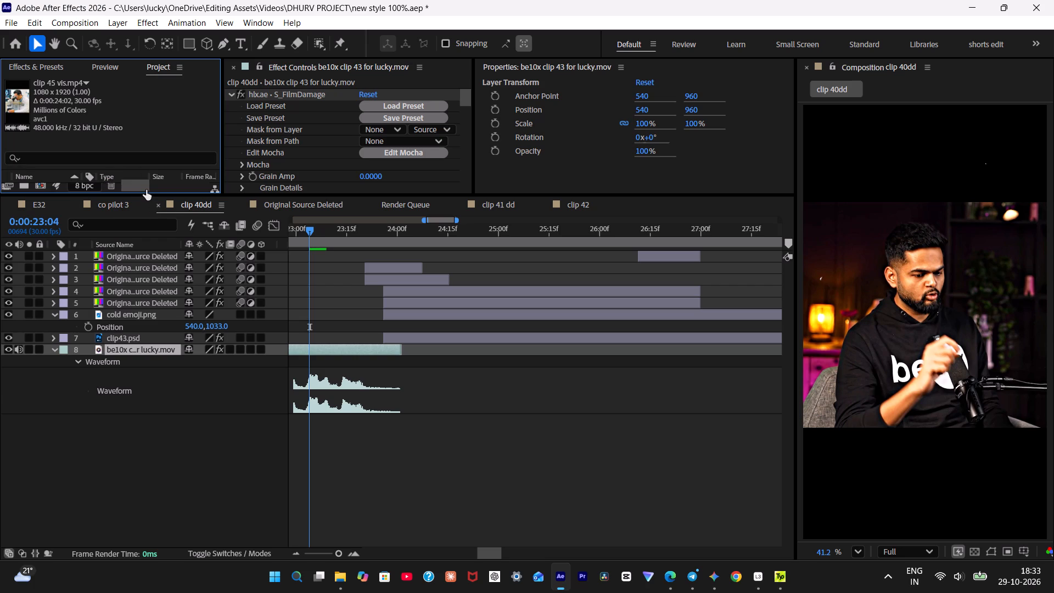
Place clip 45 vis.mp4 in the clip 40dd timeline between the clip43.psd layer and the be10x clip 43 footage.
left_click_drag(146, 195, 139, 275)
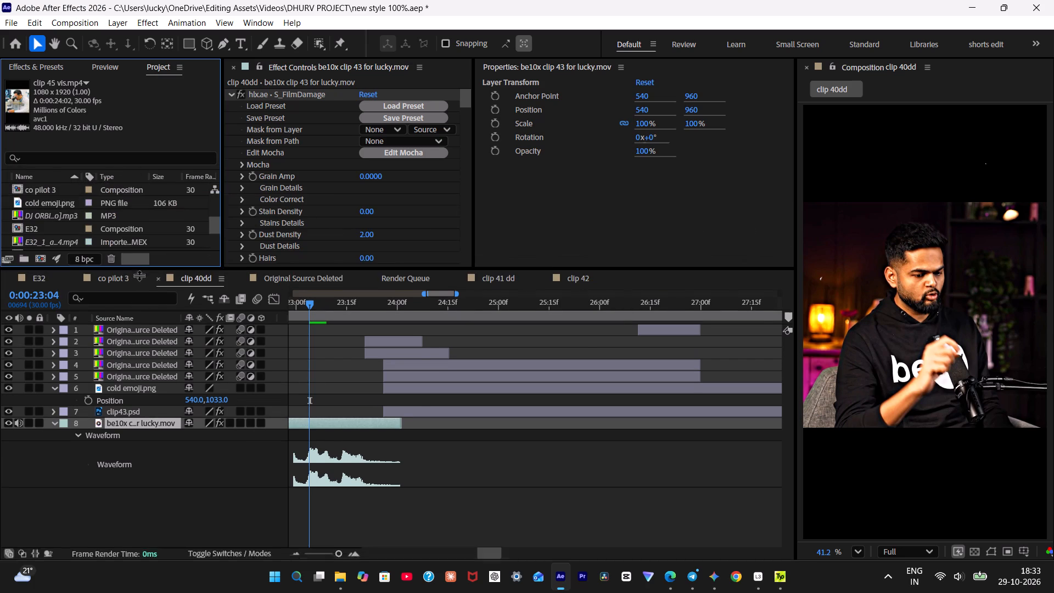
left_click_drag(139, 275, 139, 300)
scroll(117, 250, "down", 12)
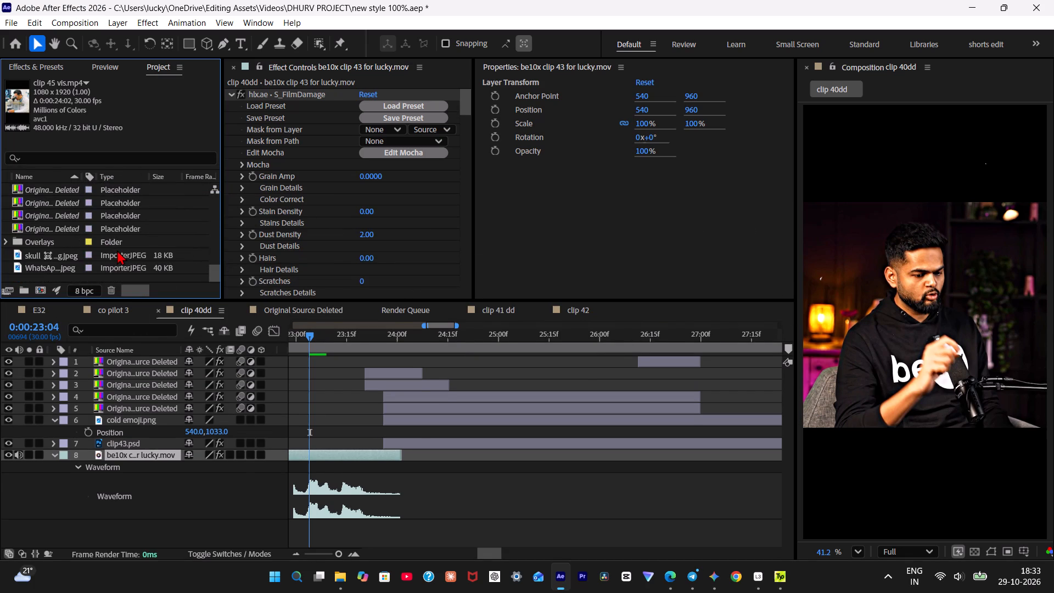
scroll(105, 250, "up", 5)
left_click_drag(64, 230, 129, 428)
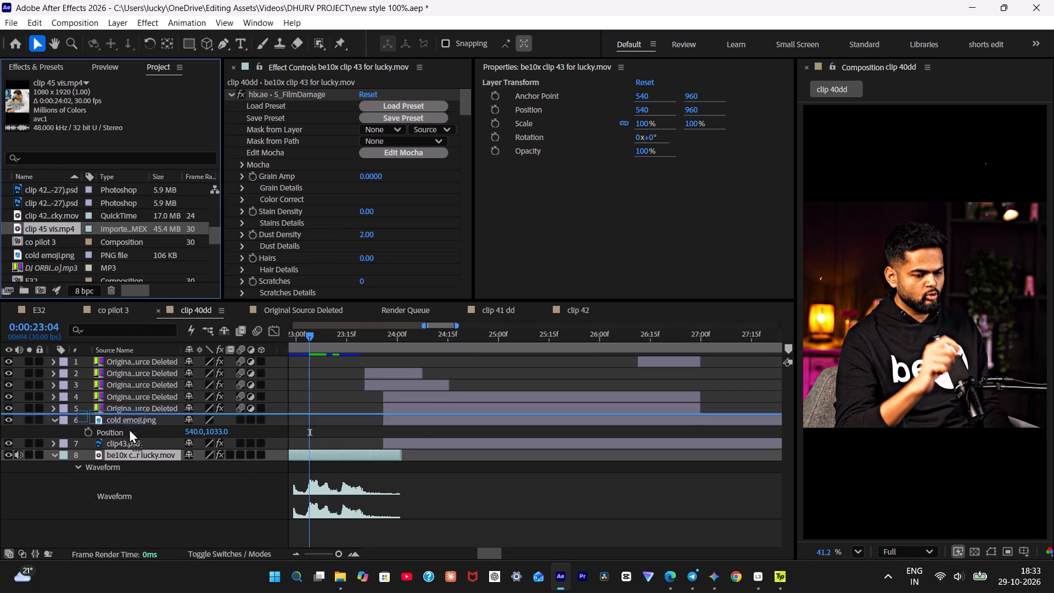
left_click_drag(129, 428, 128, 452)
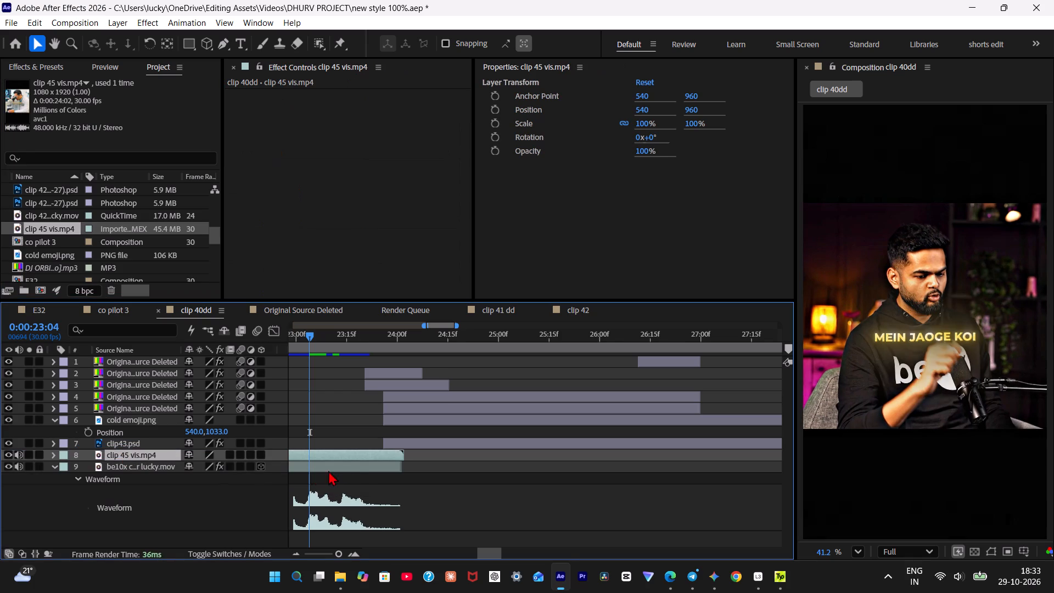
Delete the be10x clip 43 footage layer from clip 40dd.
left_click(361, 469)
key("BackSpace")
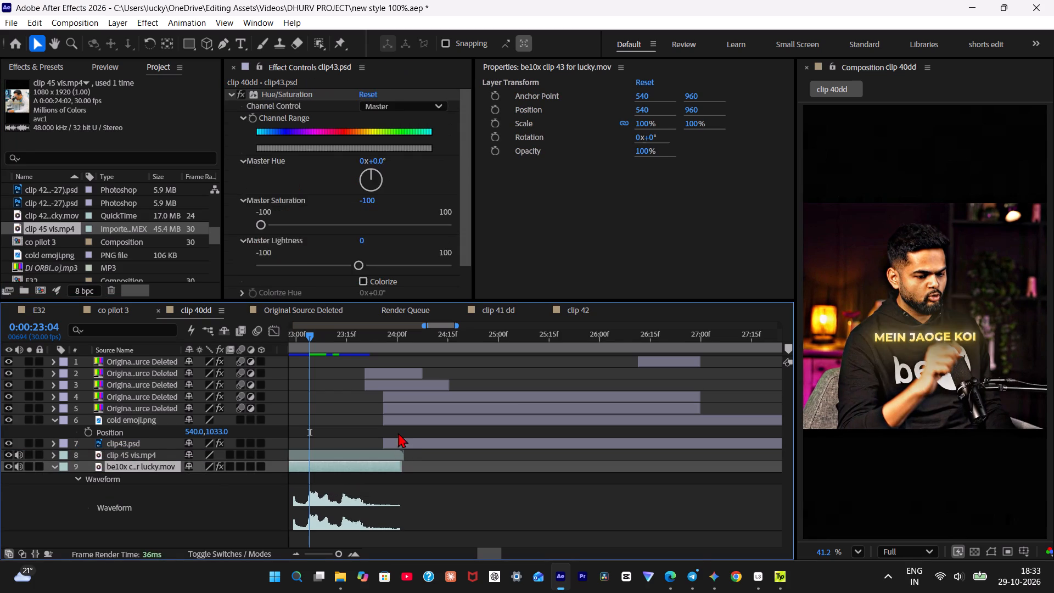
Show the audio waveform of the clip 45 vis.mp4 layer.
left_click(336, 455)
key("l")
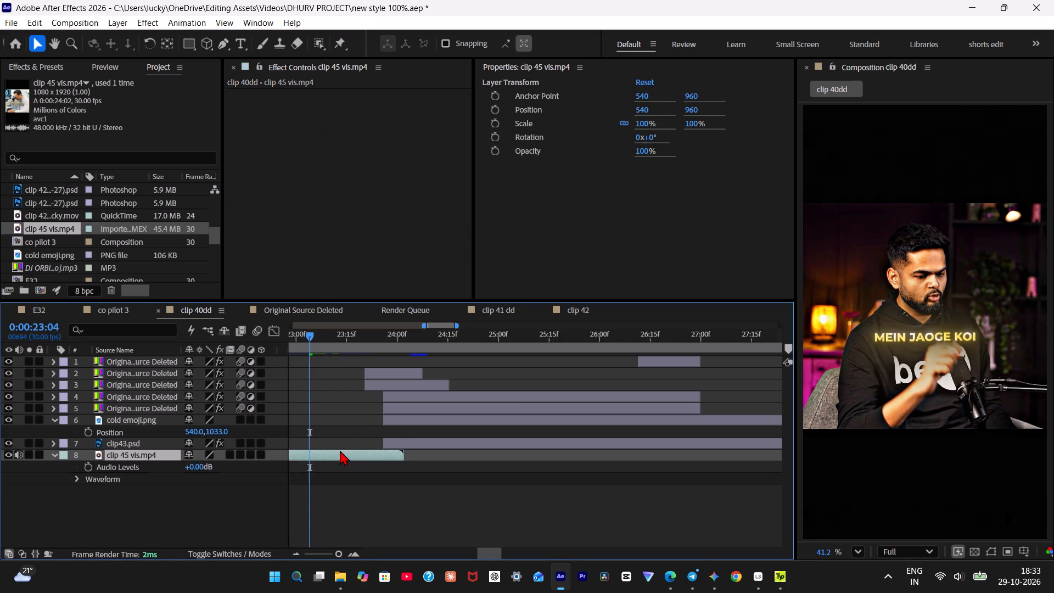
key("l")
Shift the five "Original Source Deleted" layers and the cold emoji.png layer about 40 frames later in clip 40dd.
left_click_drag(360, 335, 383, 339)
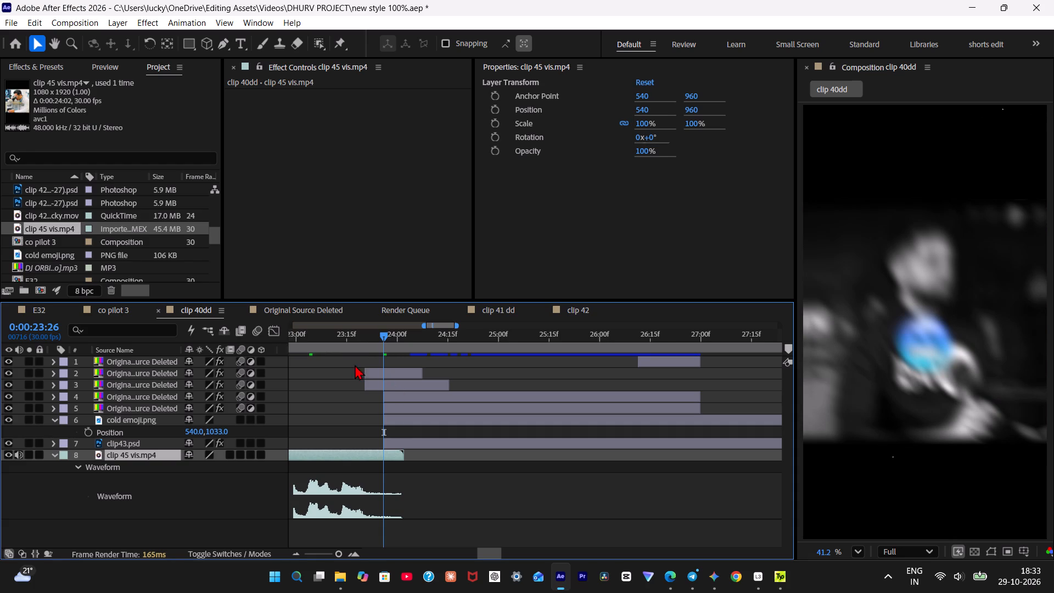
left_click(167, 357)
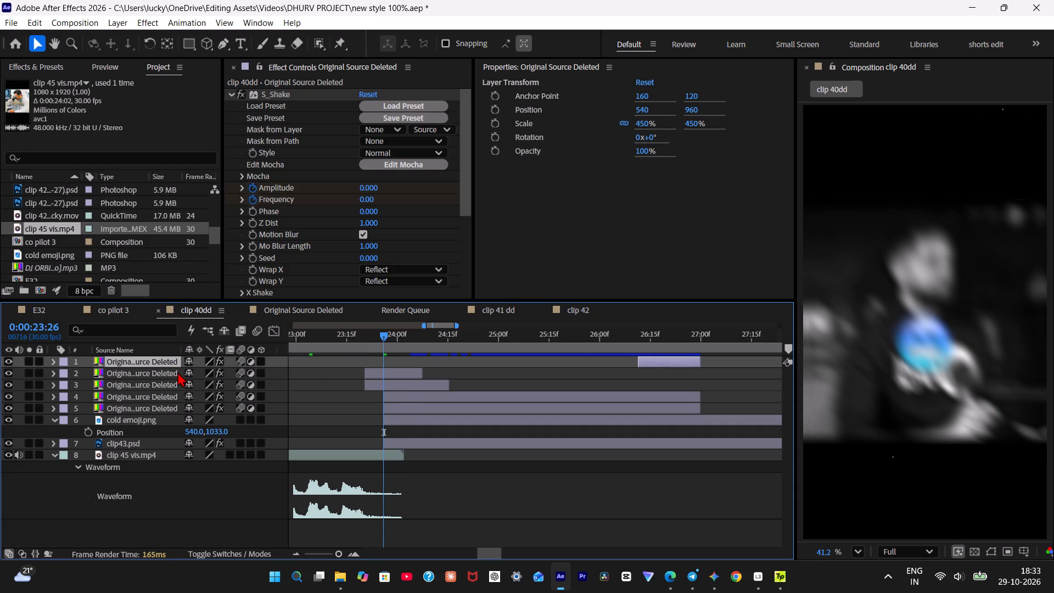
left_click(150, 421, "shift")
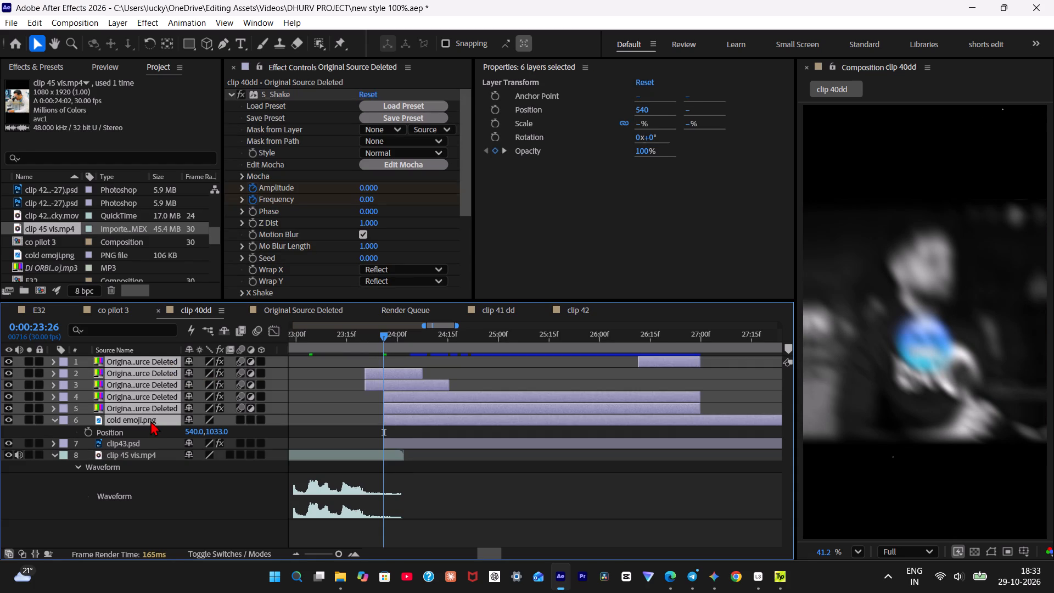
left_click_drag(401, 396, 536, 400)
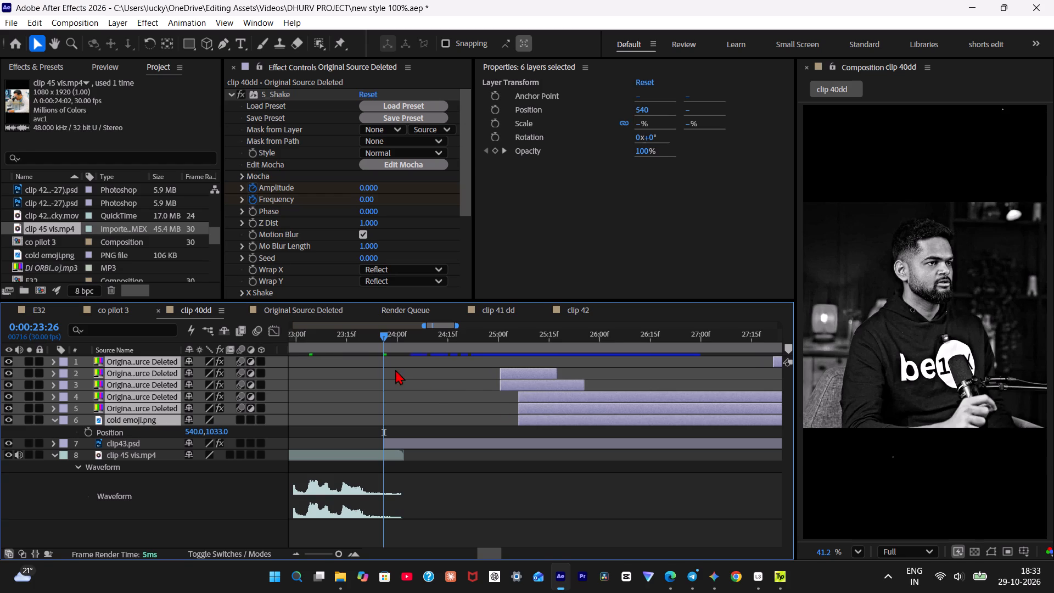
Examine the end of the clip 45 vis.mp4 audio and its cut to the clip43.psd still frame in clip 40dd.
left_click_drag(402, 340, 349, 343)
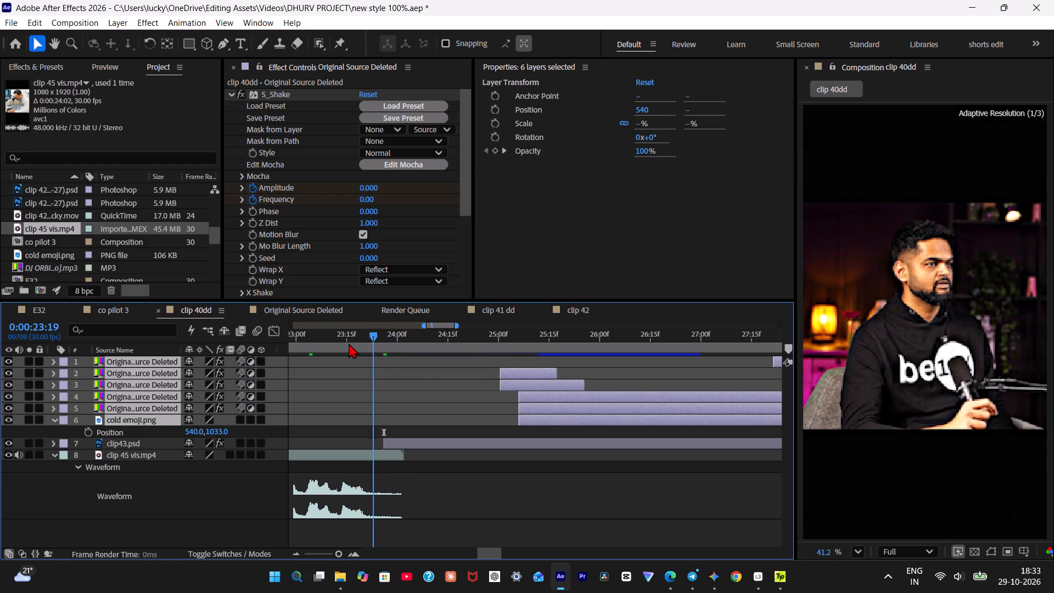
left_click_drag(349, 343, 399, 343)
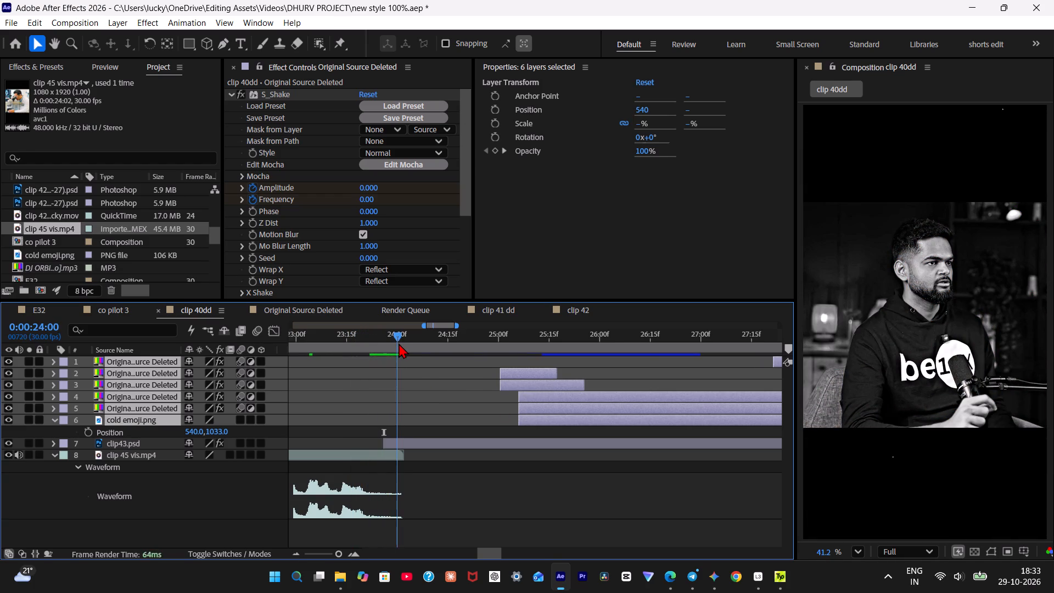
left_click_drag(399, 343, 282, 348)
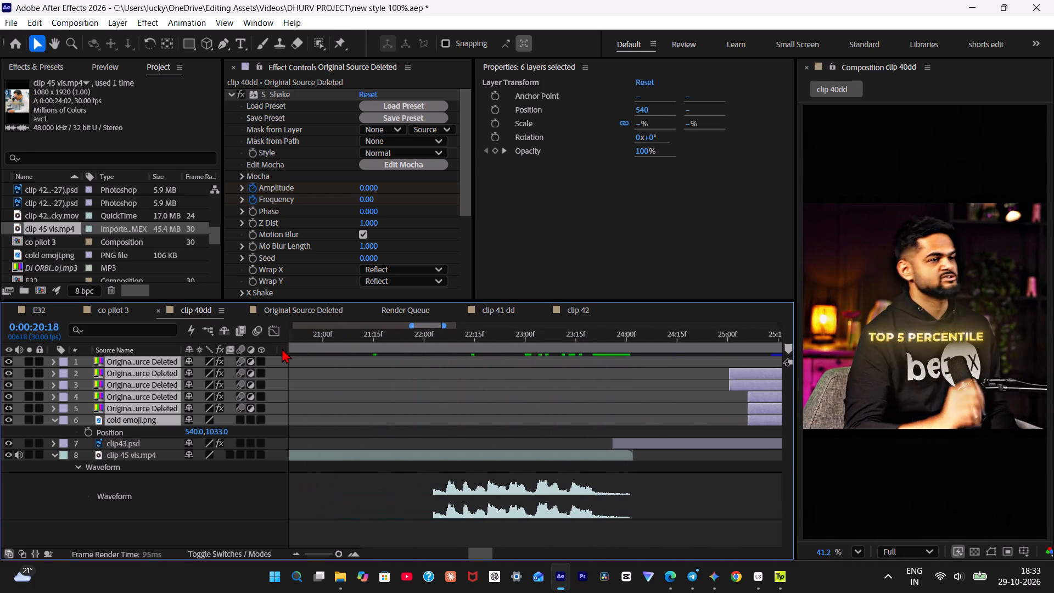
left_click_drag(282, 348, 413, 354)
key("space")
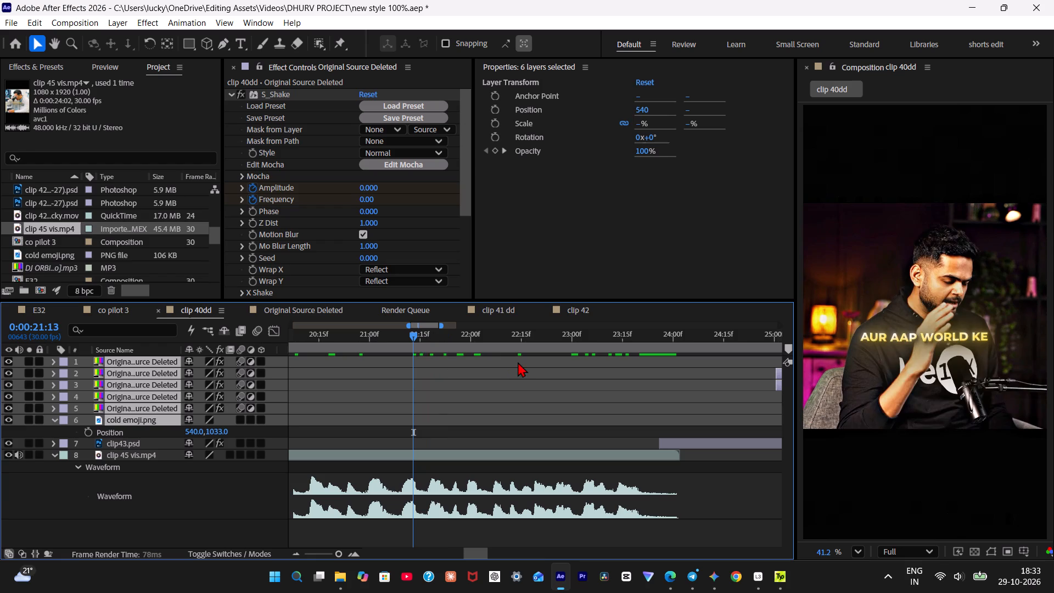
key("space")
left_click(643, 344)
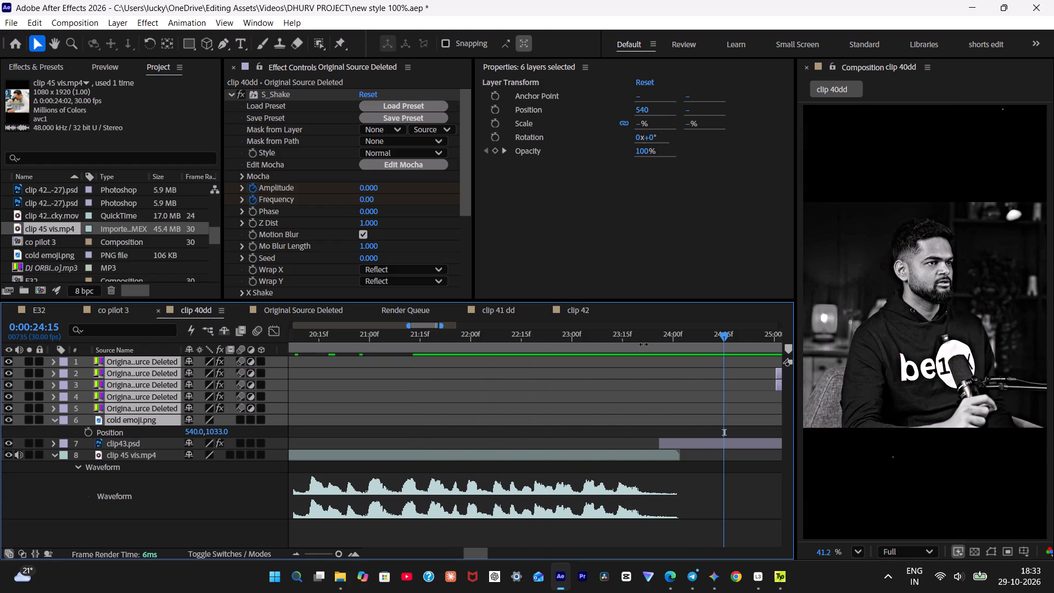
left_click_drag(647, 341, 651, 342)
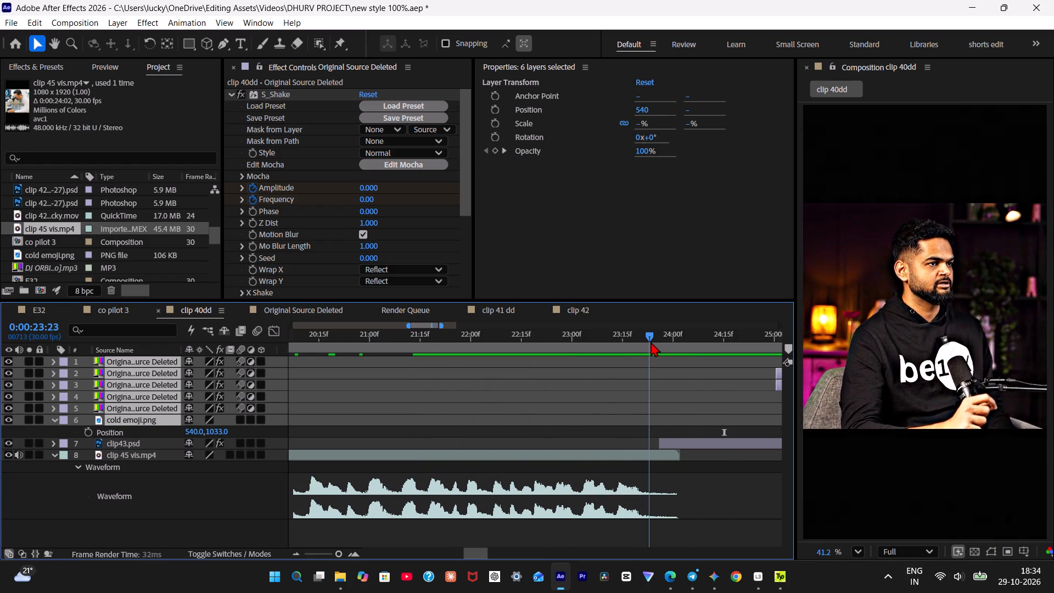
left_click_drag(651, 342, 647, 346)
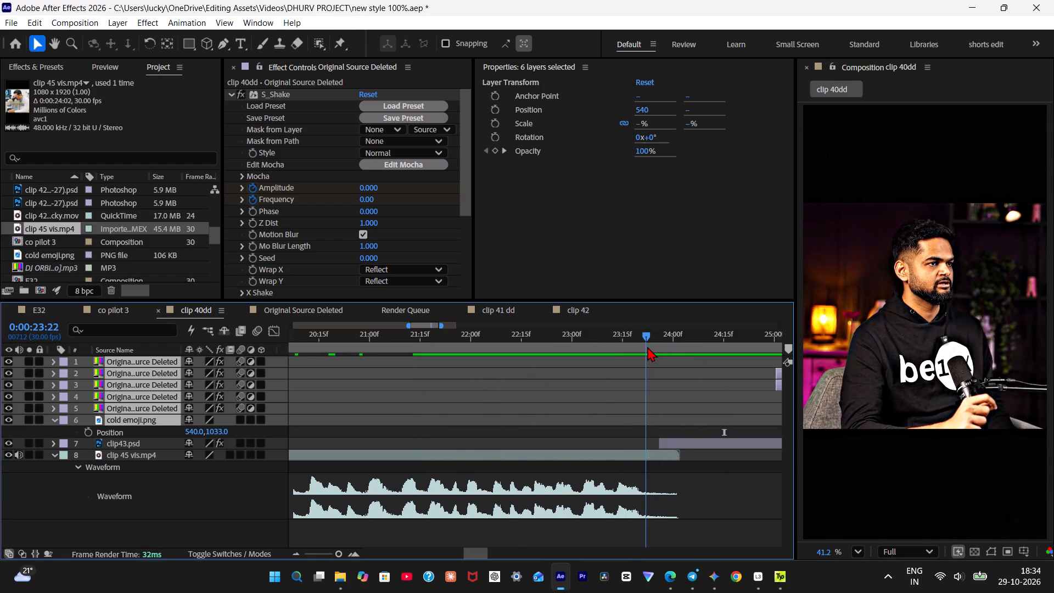
left_click_drag(647, 346, 662, 344)
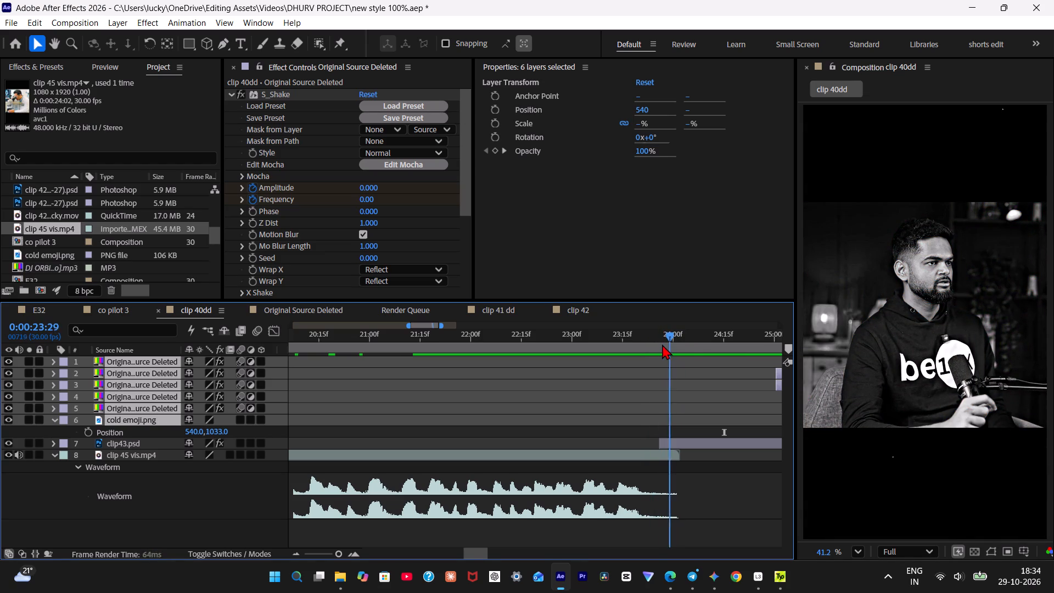
left_click_drag(662, 344, 651, 348)
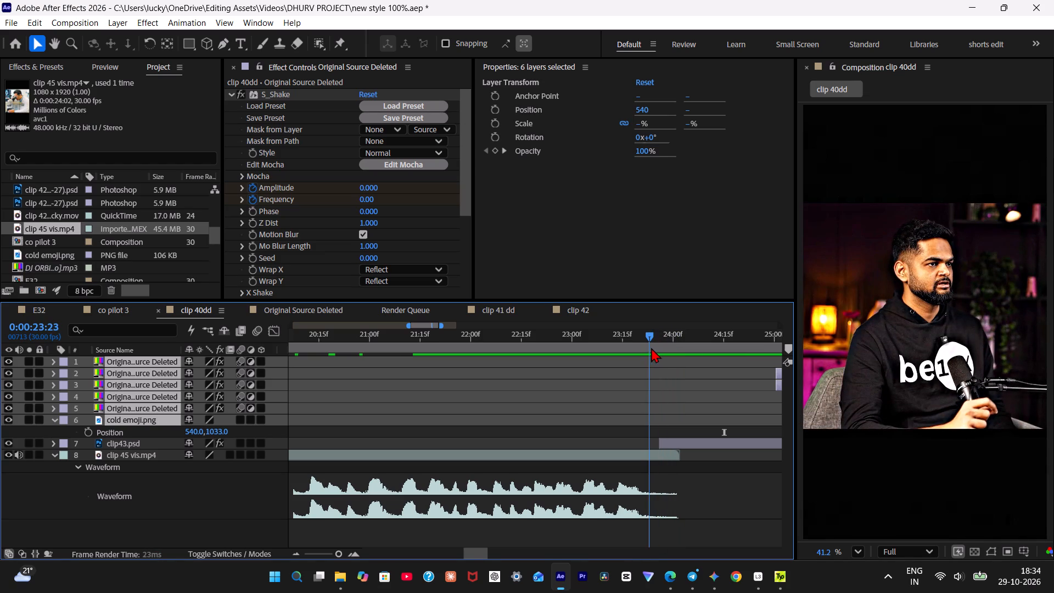
left_click_drag(651, 348, 664, 350)
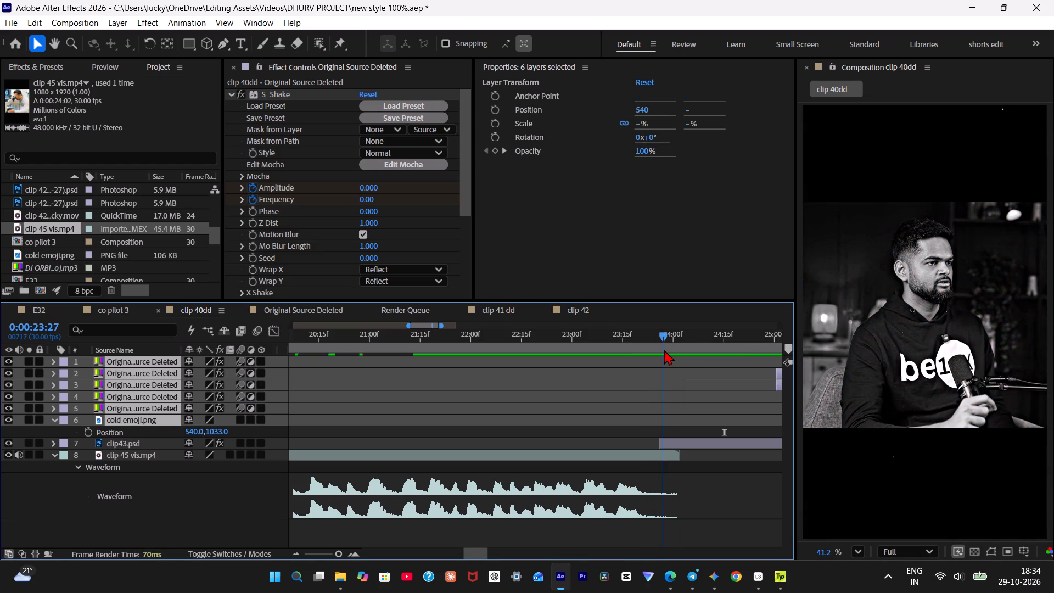
left_click_drag(664, 350, 661, 355)
Delete the clip43.psd layer from clip 40dd.
left_click(681, 443)
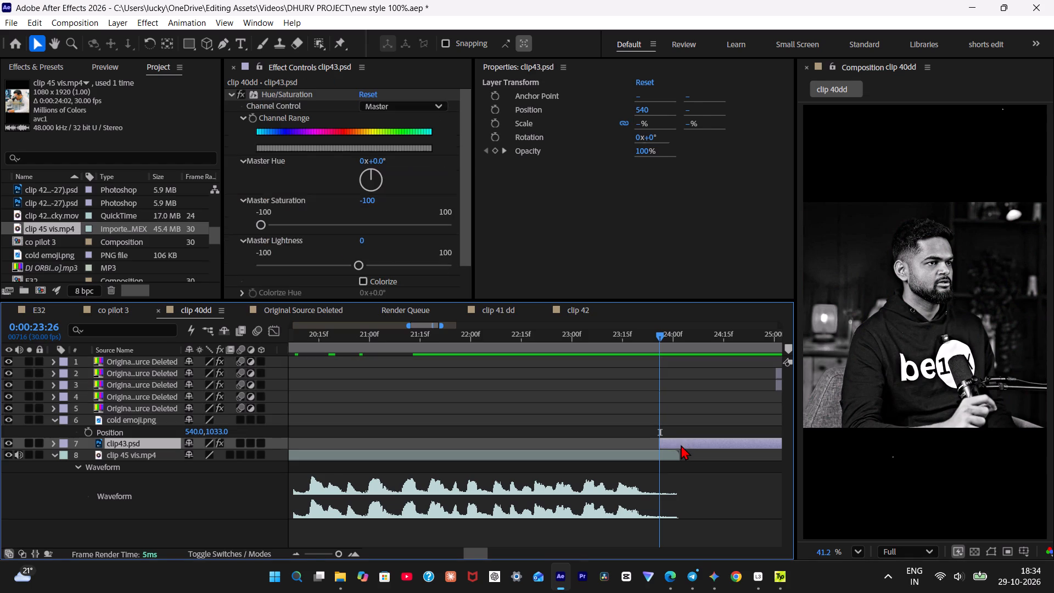
key("BackSpace")
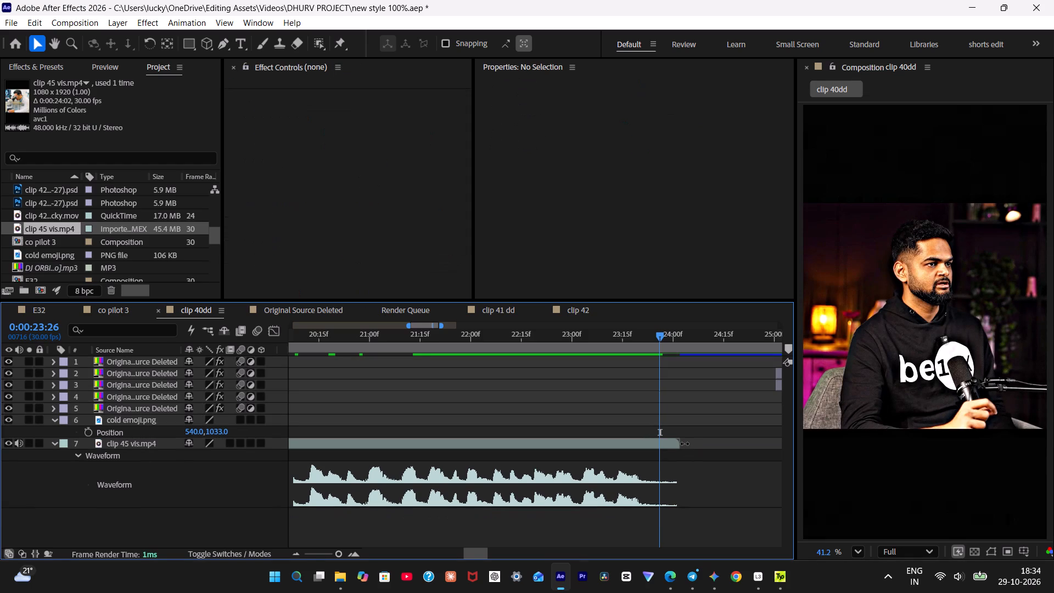
Import clip 45 vis (frame).psd with Straight - Unmatted alpha and place it between cold emoji.png and clip 45 vis.mp4 in clip 40dd.
key("ctrl+i")
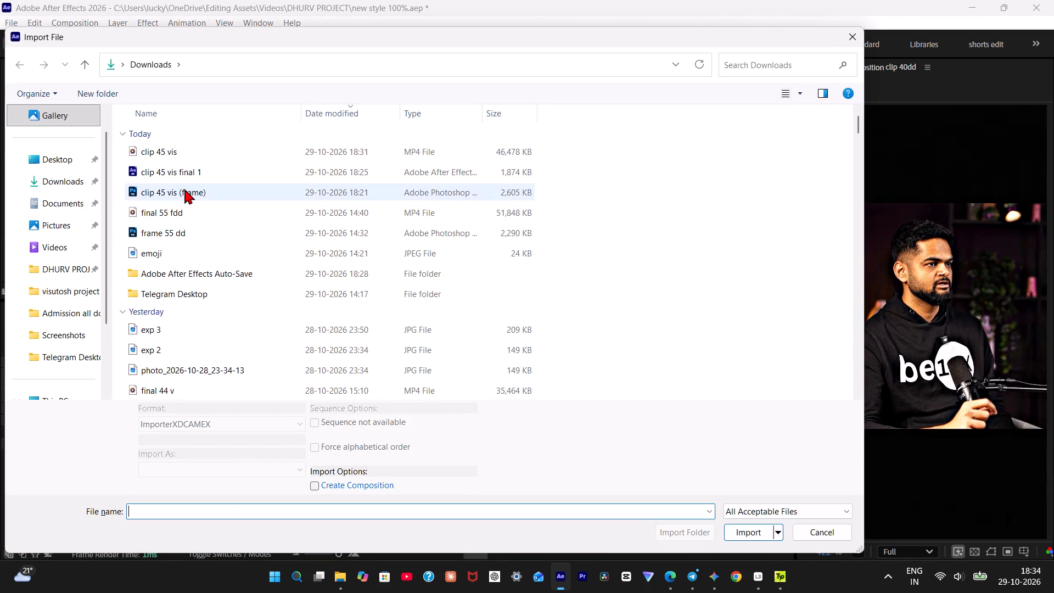
left_click(186, 191)
left_click(760, 522)
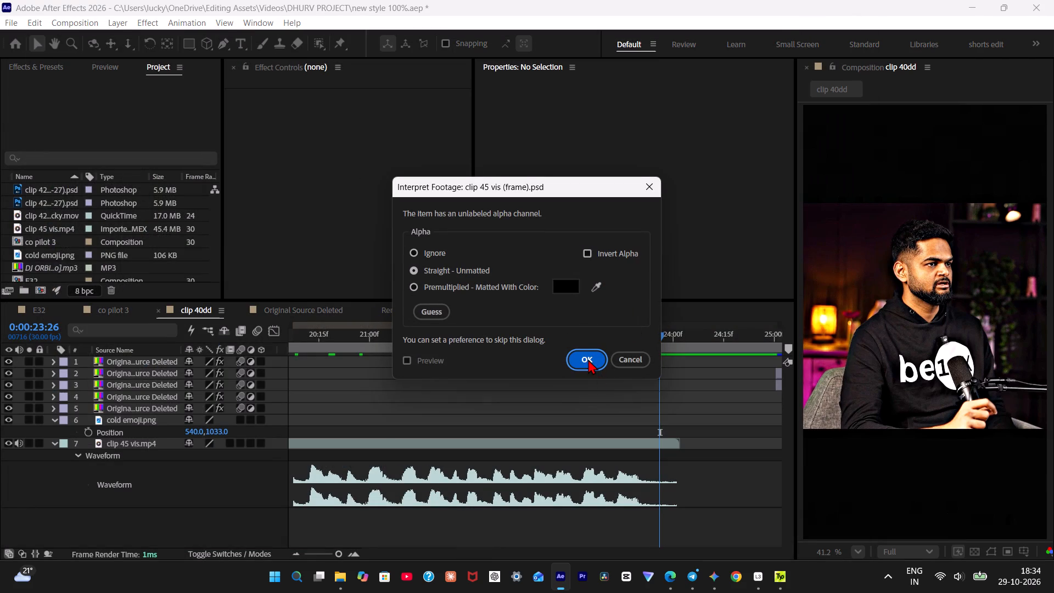
left_click(588, 358)
left_click_drag(61, 227, 259, 391)
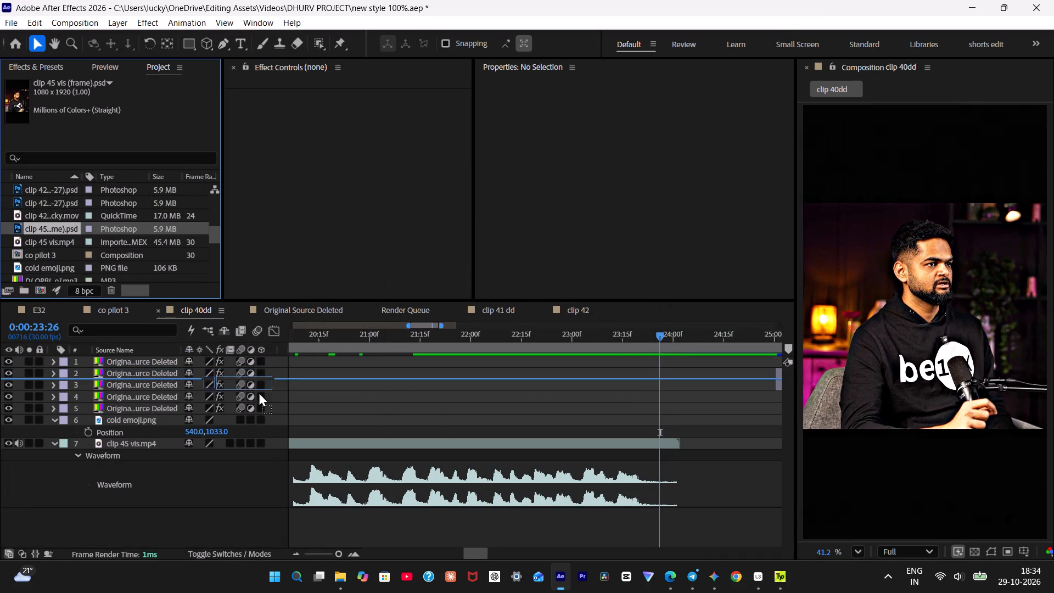
left_click_drag(259, 391, 268, 422)
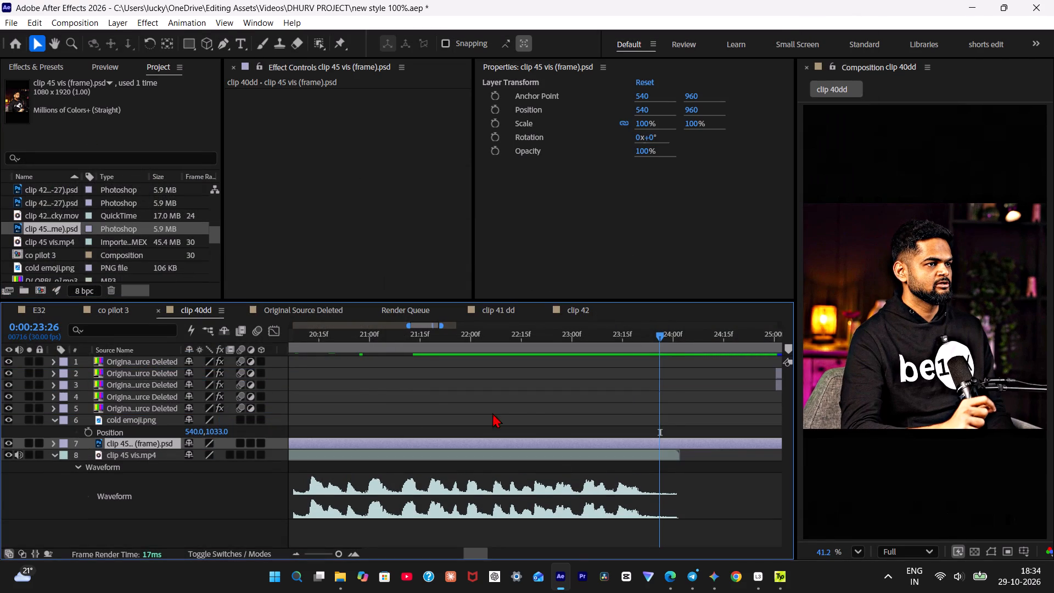
Split the clip 45 vis (frame).psd layer at 0:00:23:26 and delete the part before the split.
key("ctrl+shift+d")
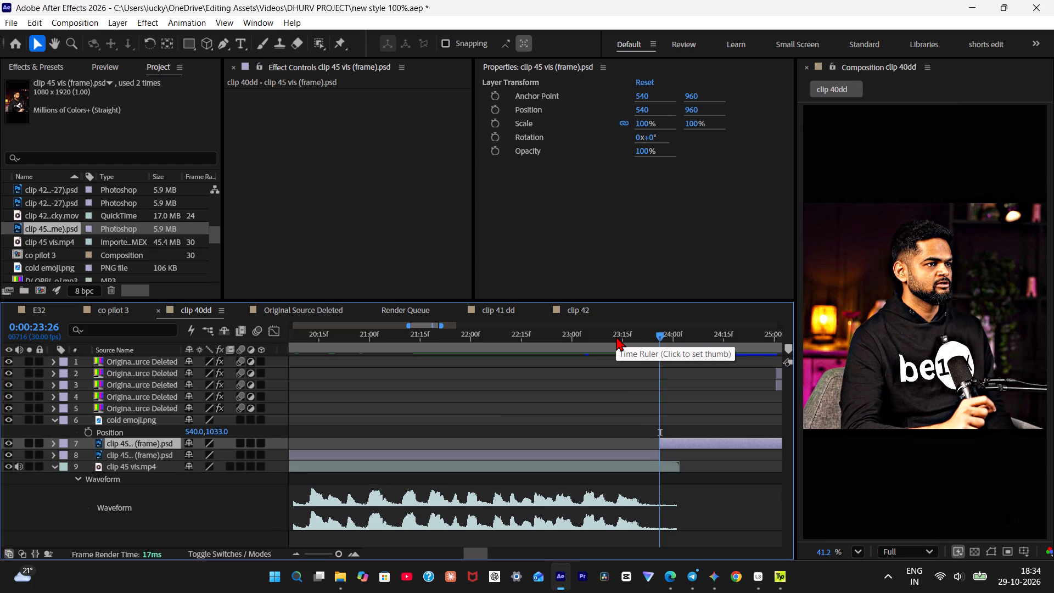
left_click(588, 449)
left_click(600, 460)
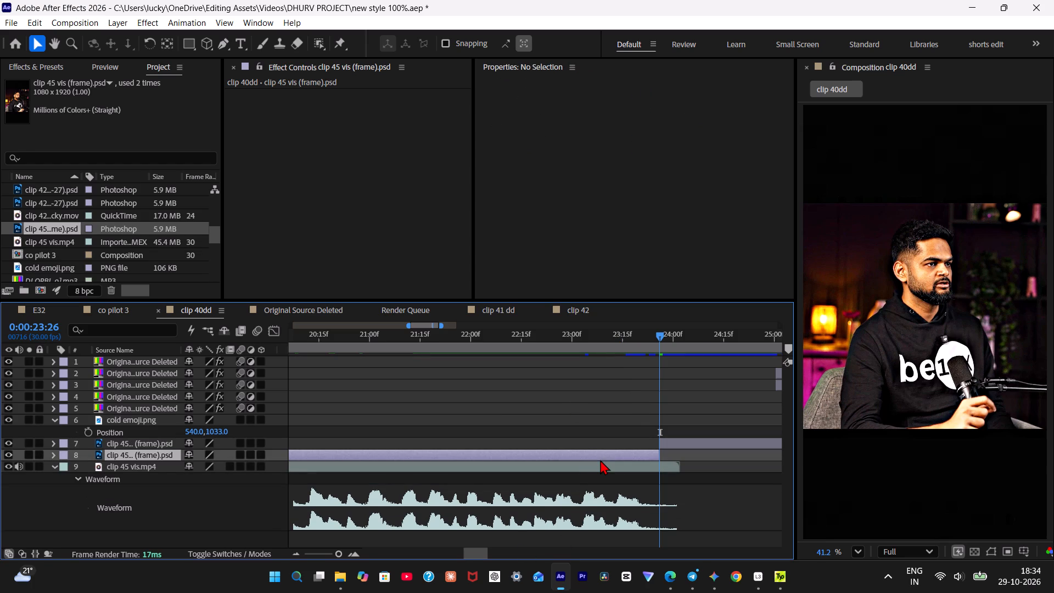
key("BackSpace")
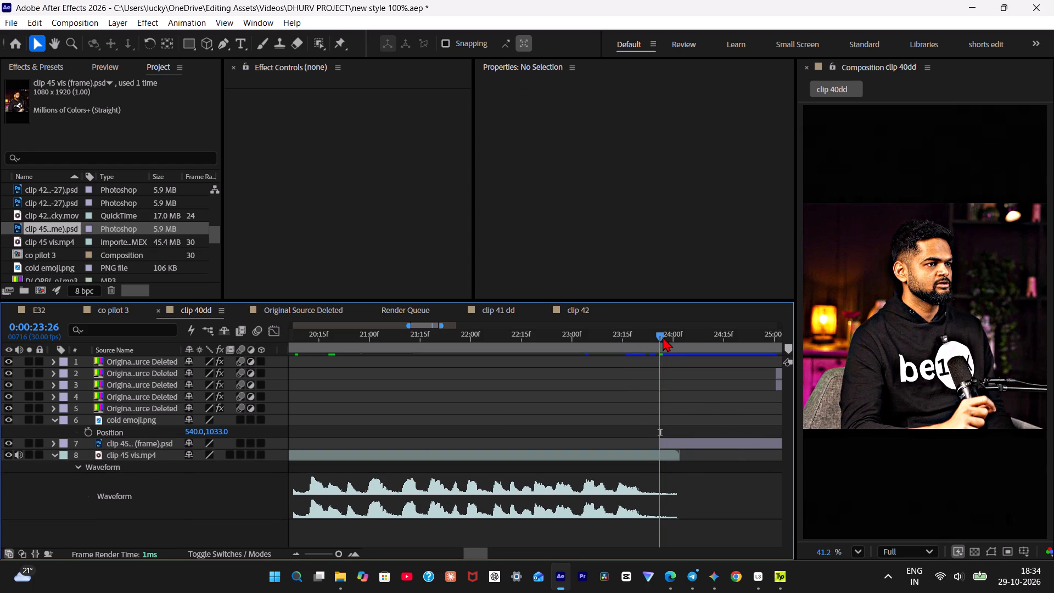
Select the clip 45 vis (frame).psd layer and search the effects for "hue".
left_click_drag(663, 333, 672, 340)
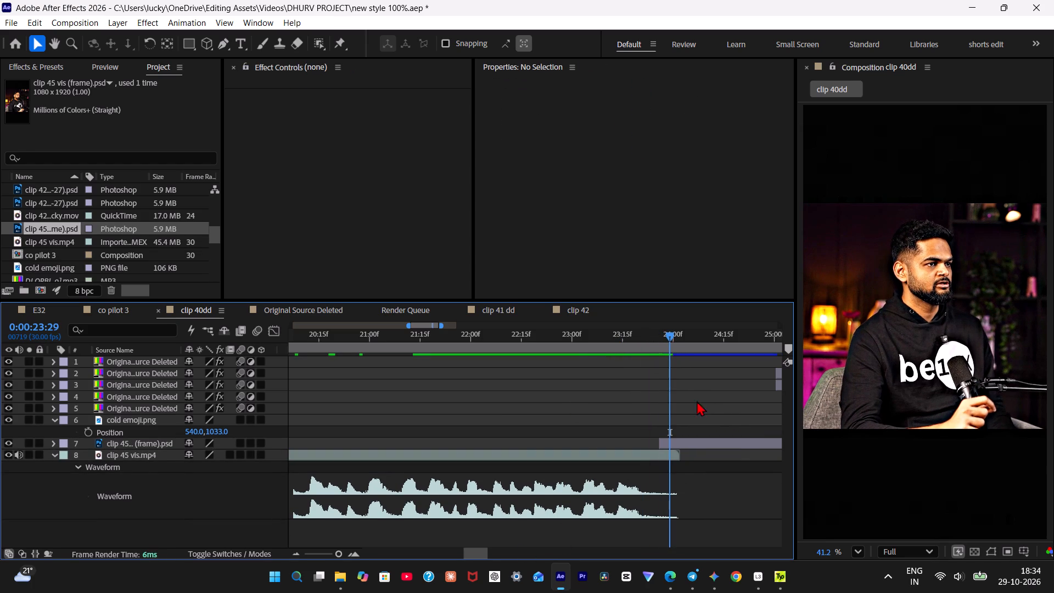
left_click(723, 443)
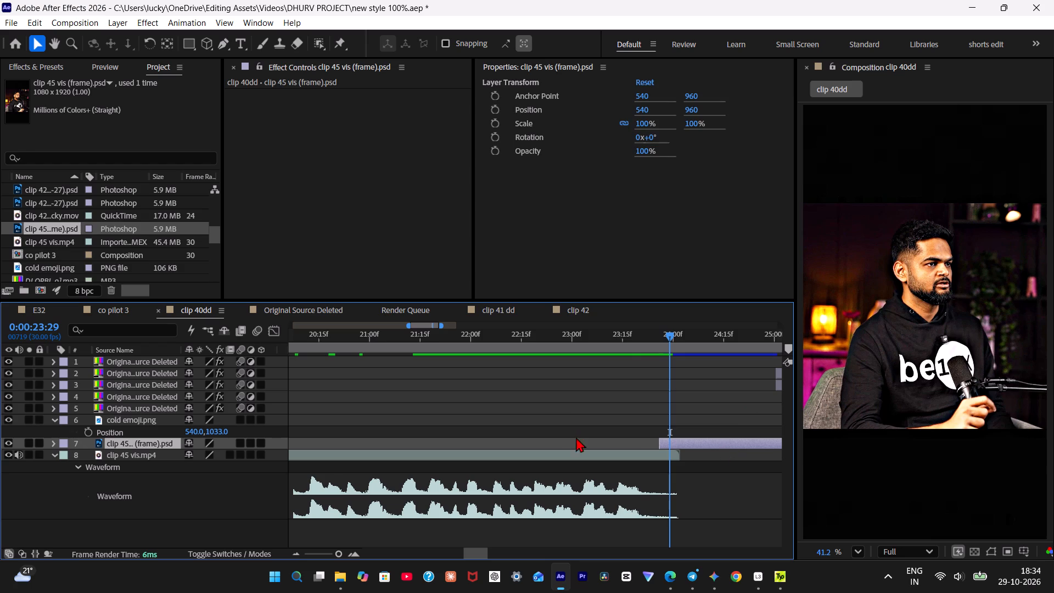
left_click(34, 69)
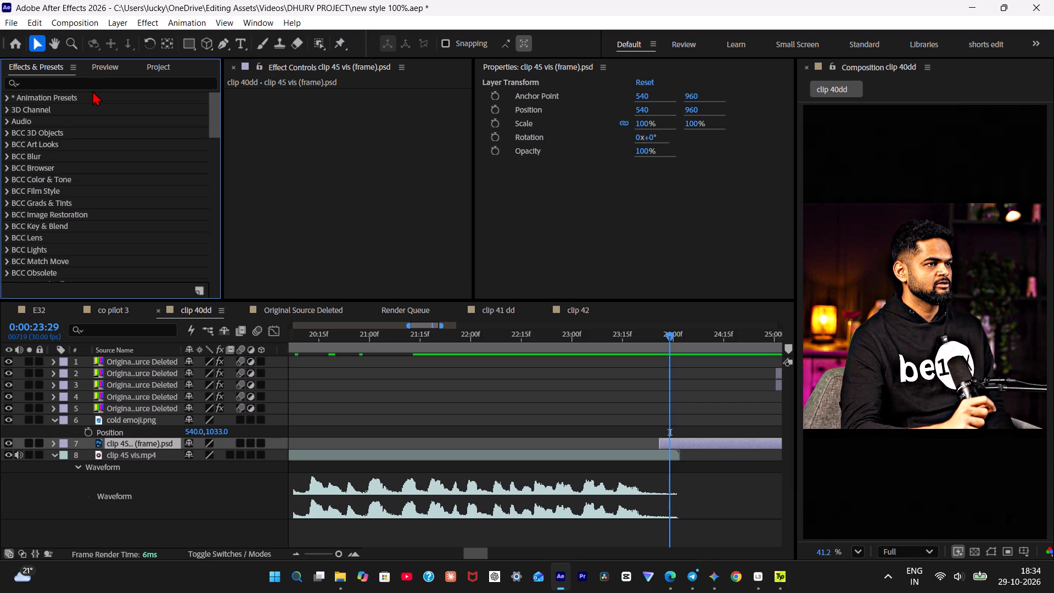
left_click(55, 83)
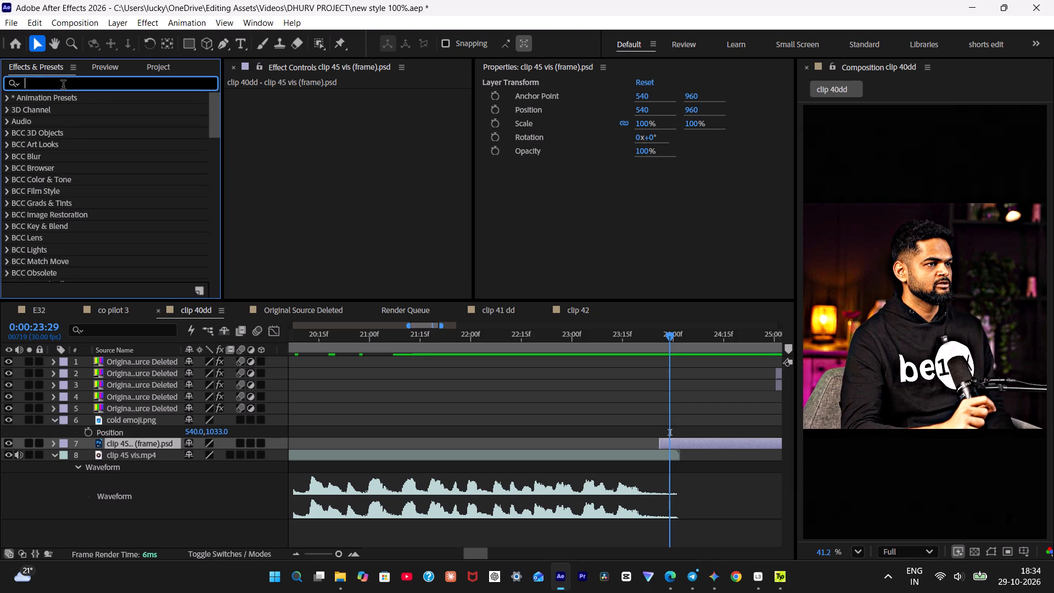
type("he")
key("BackSpace")
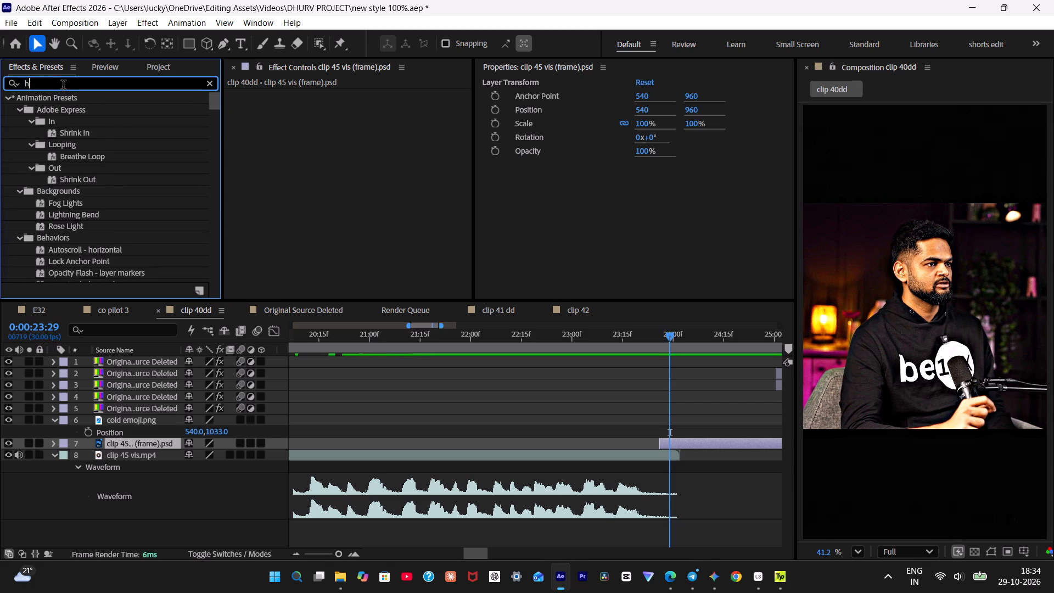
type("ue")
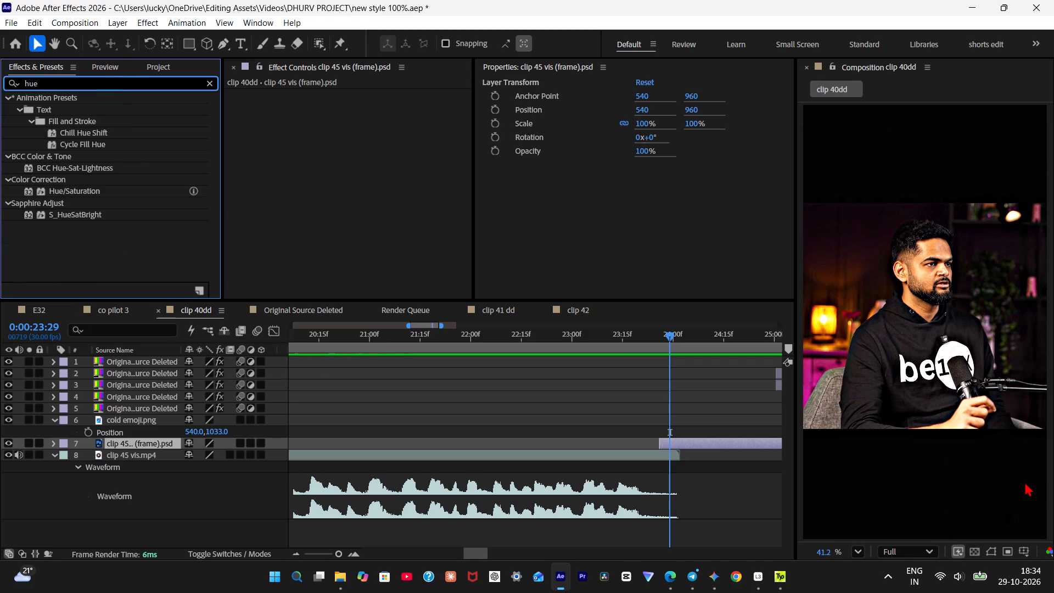
Search Windows for "wh" and open WhatsApp.
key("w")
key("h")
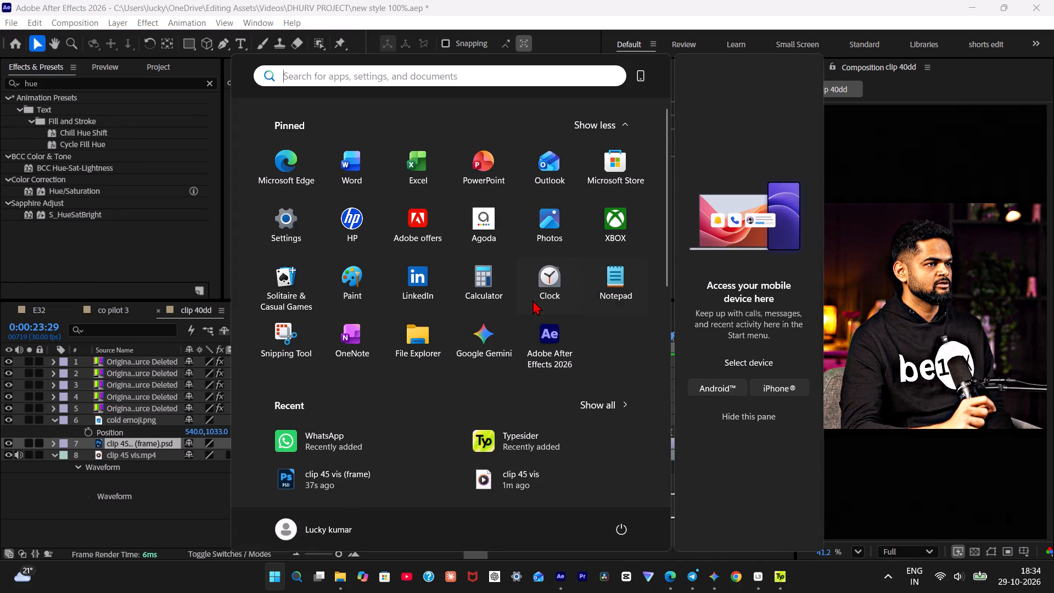
left_click(380, 434)
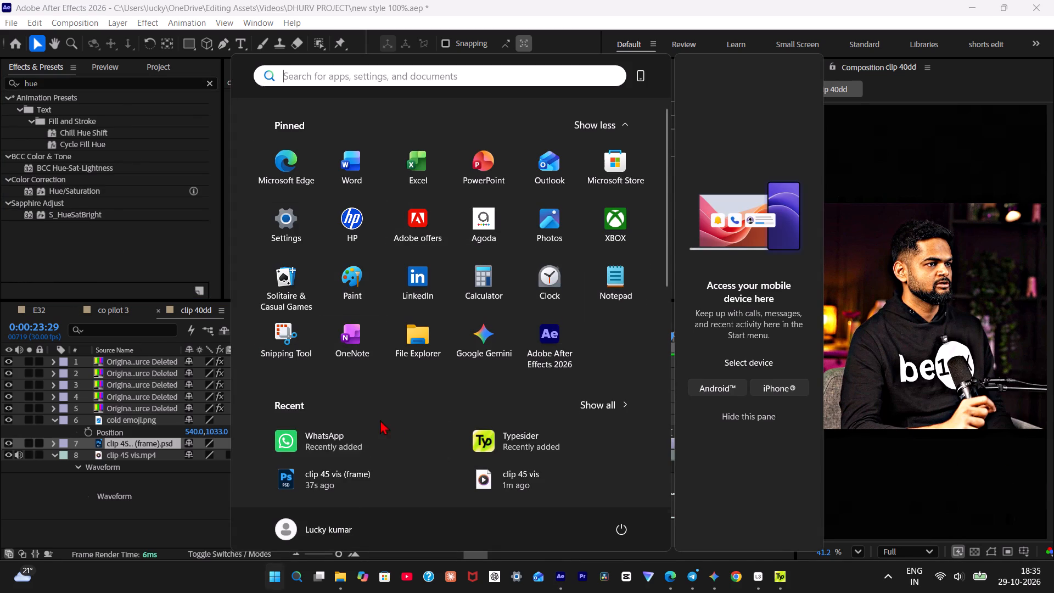
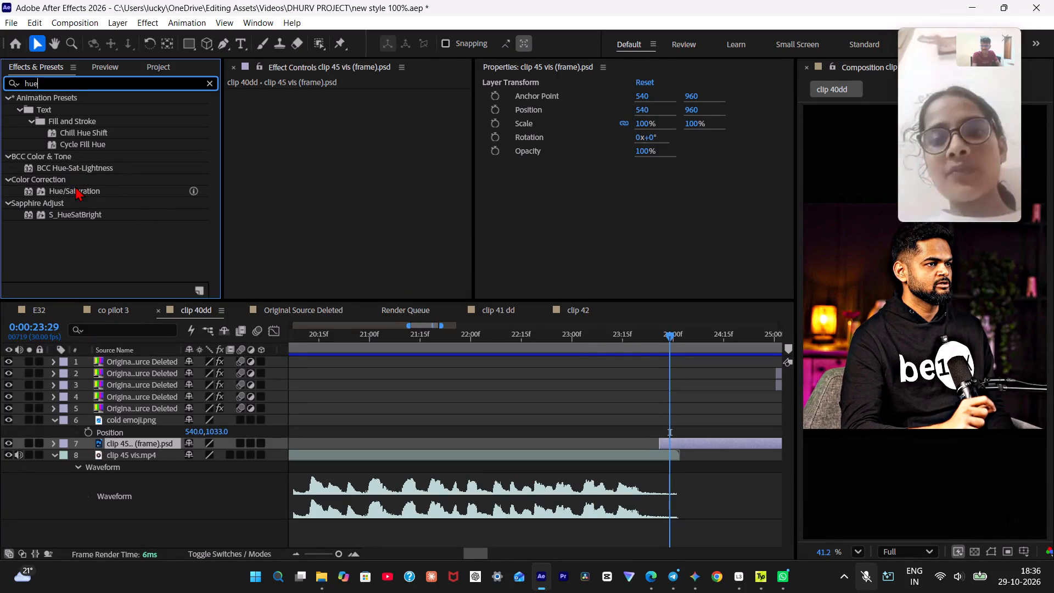
Apply the Hue/Saturation effect to the clip 45 vis (frame).psd layer and set Master Saturation to -100.
left_click_drag(75, 186, 683, 434)
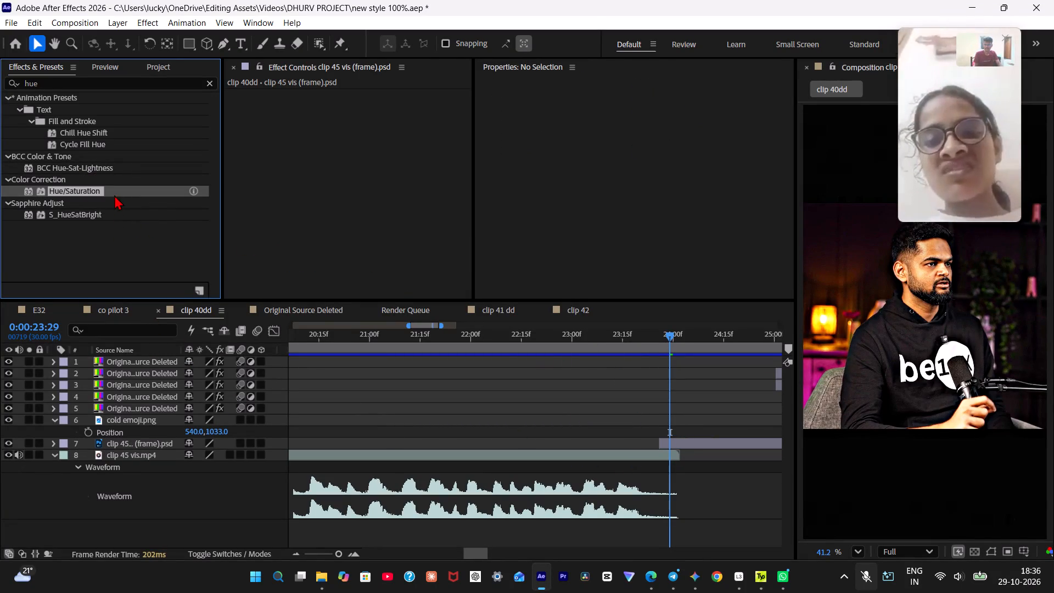
left_click_drag(106, 182, 106, 187)
left_click_drag(85, 187, 725, 433)
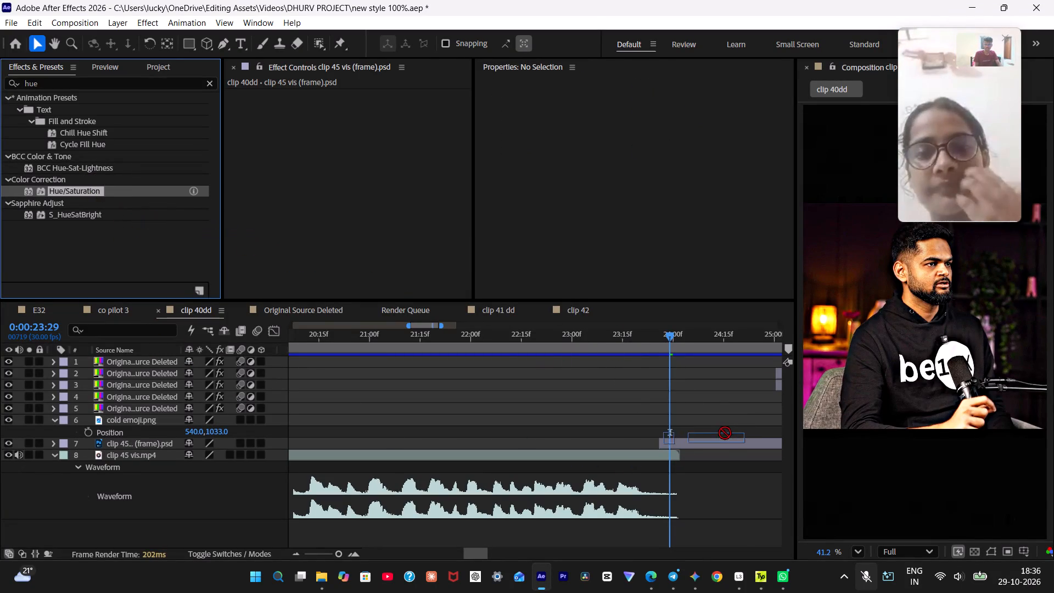
left_click_drag(725, 433, 720, 445)
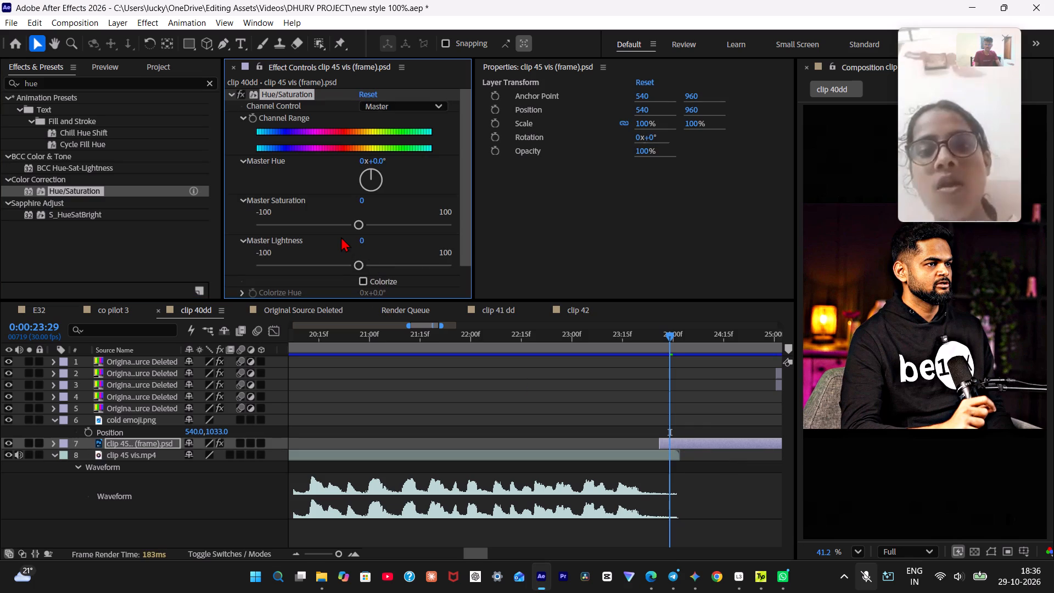
left_click_drag(341, 231, 205, 230)
Shift the five Original Source Deleted layers and cold emoji.png together about one second earlier in clip 40dd.
left_click_drag(682, 330, 736, 339)
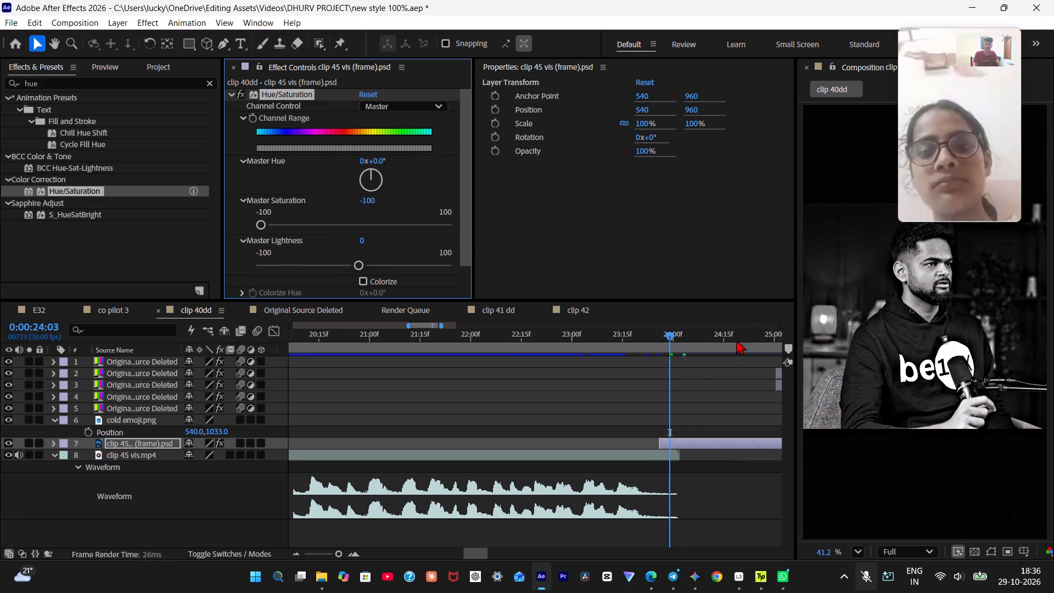
left_click_drag(736, 339, 346, 359)
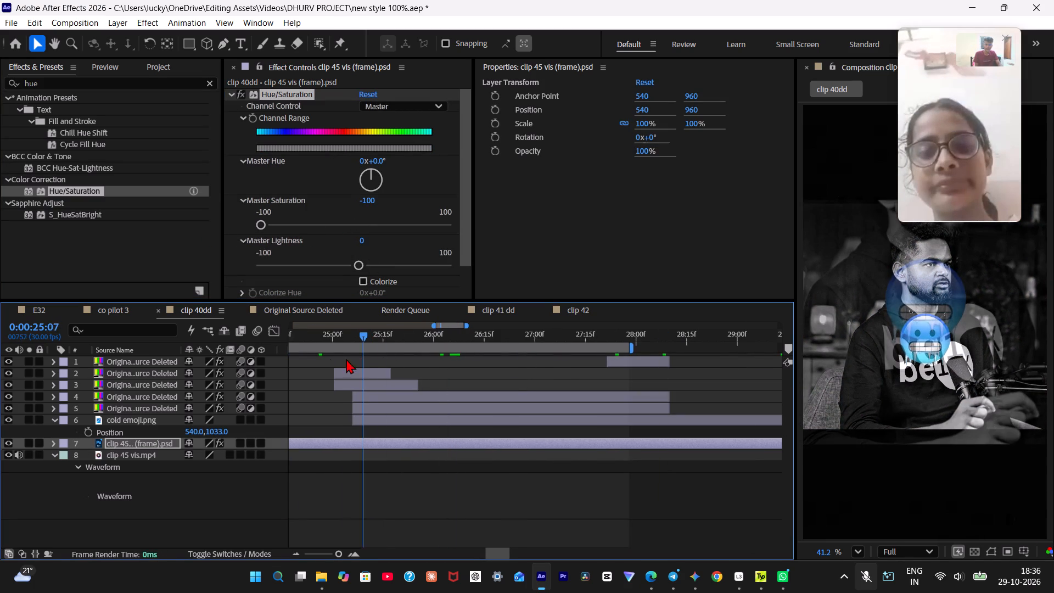
left_click_drag(346, 359, 309, 359)
left_click(156, 363)
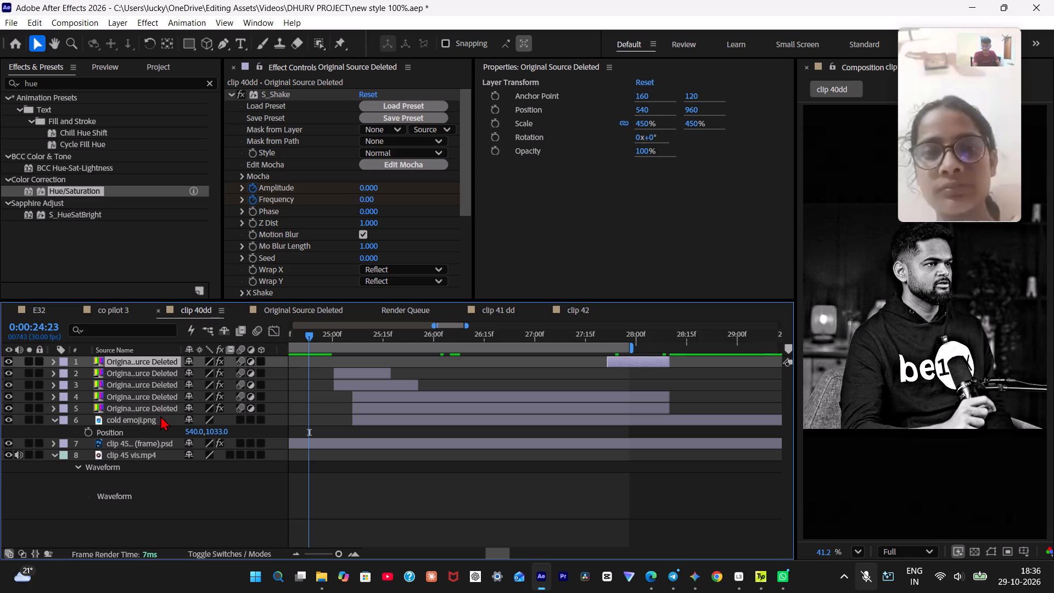
left_click(160, 416, "shift")
left_click_drag(387, 412, 277, 410)
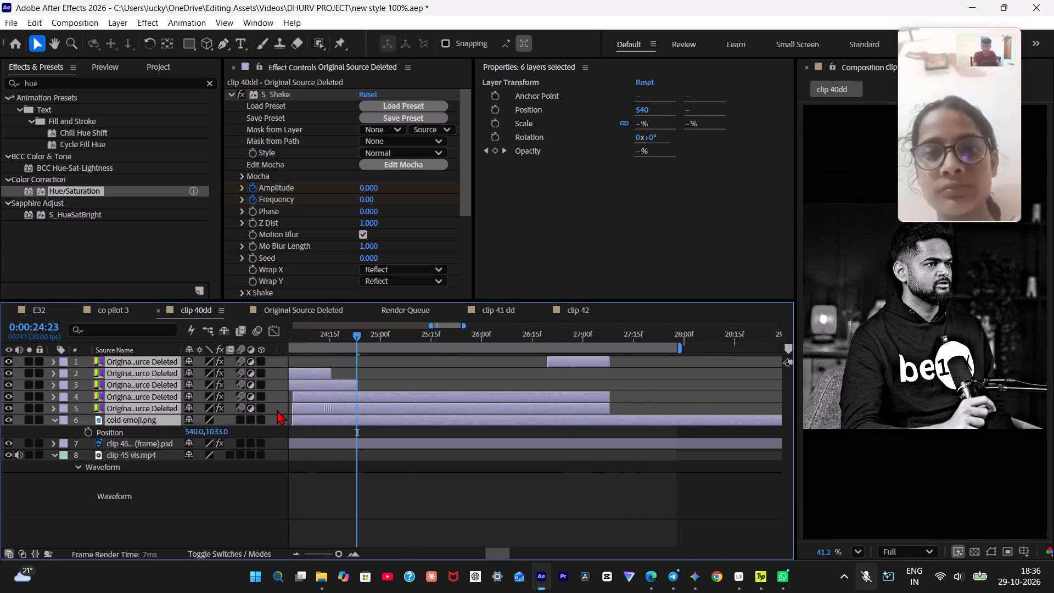
Shift the five Original Source Deleted layers and cold emoji.png earlier together, so cold emoji.png starts with the clip 45 vis (frame).psd layer.
left_click_drag(277, 410, 512, 434)
Review the emoji and black-and-white ending of clip 40dd, and scrub through the composition from its start to check footage and captions.
left_click_drag(514, 337, 559, 339)
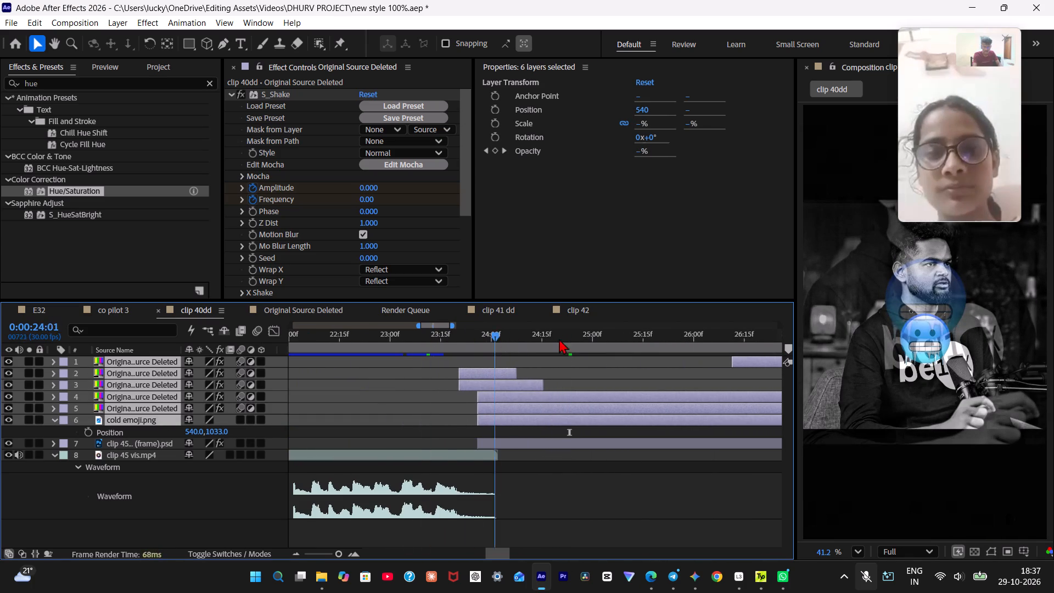
left_click_drag(559, 339, 593, 348)
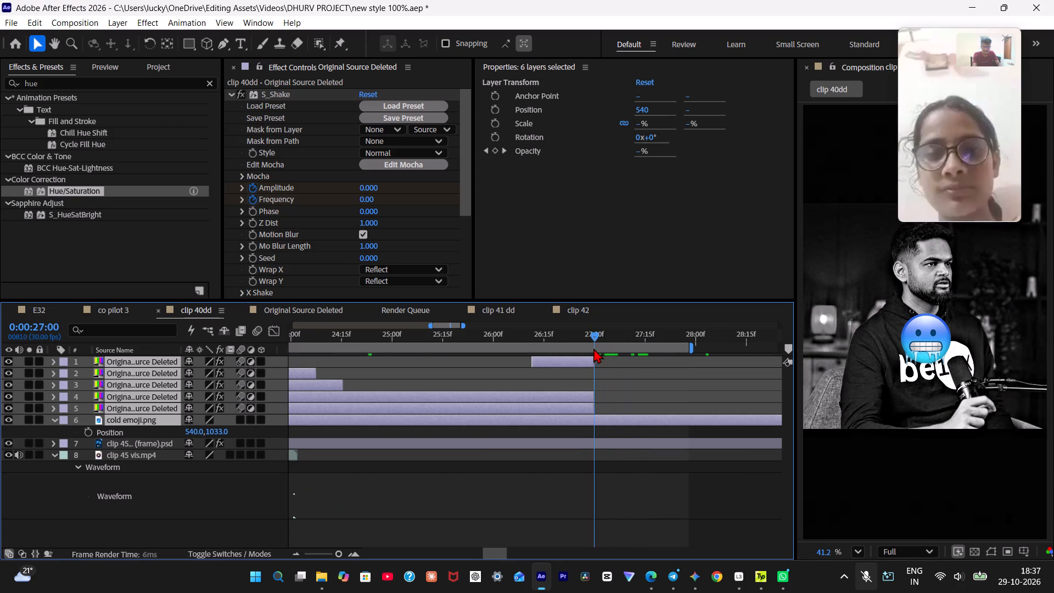
left_click_drag(593, 348, 643, 348)
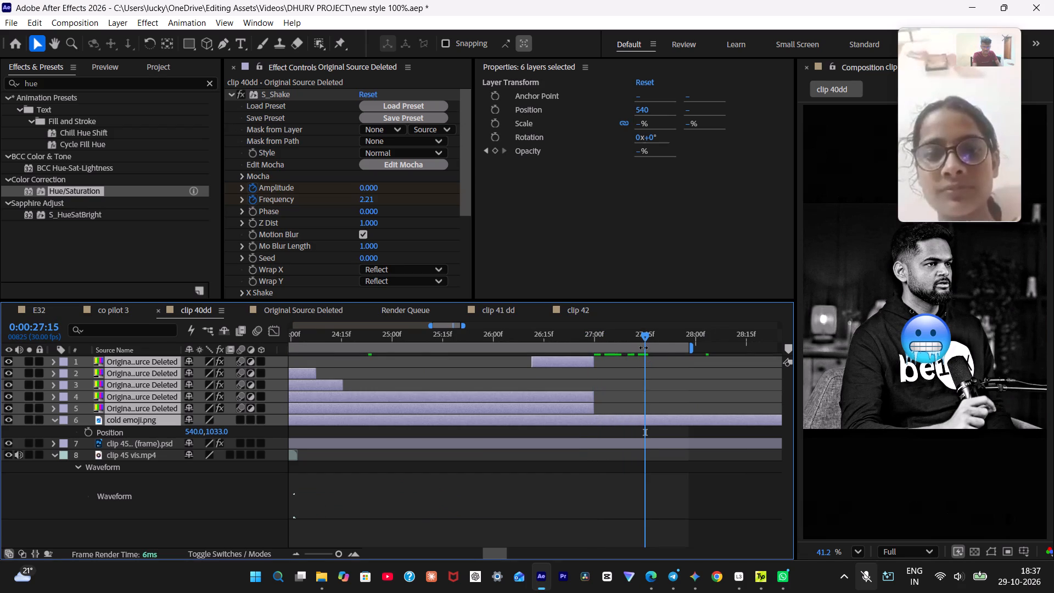
left_click_drag(640, 333, 80, 365)
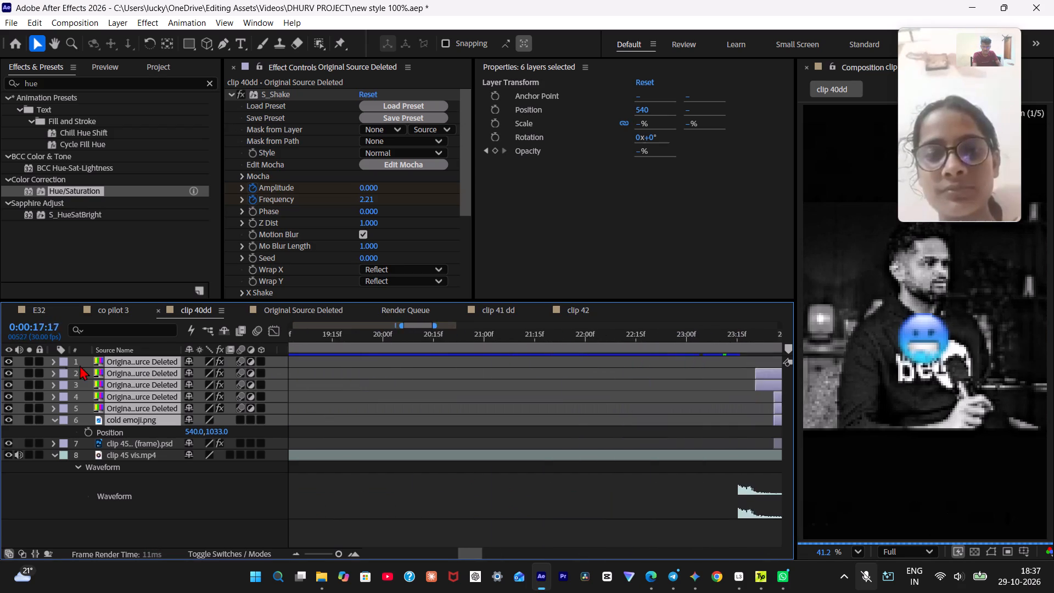
left_click_drag(80, 365, 0, 367)
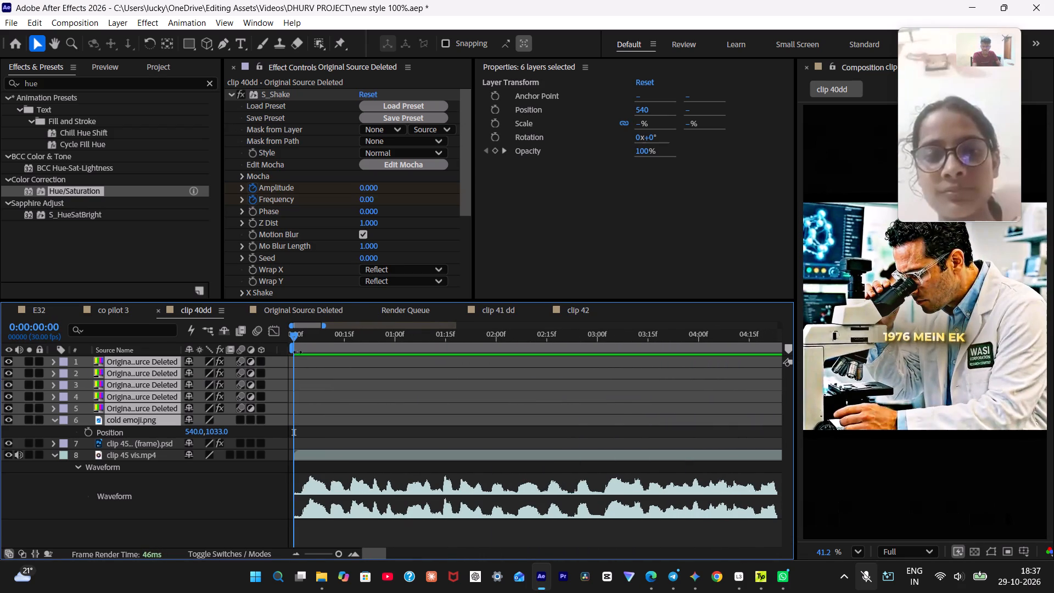
left_click_drag(369, 338, 784, 341)
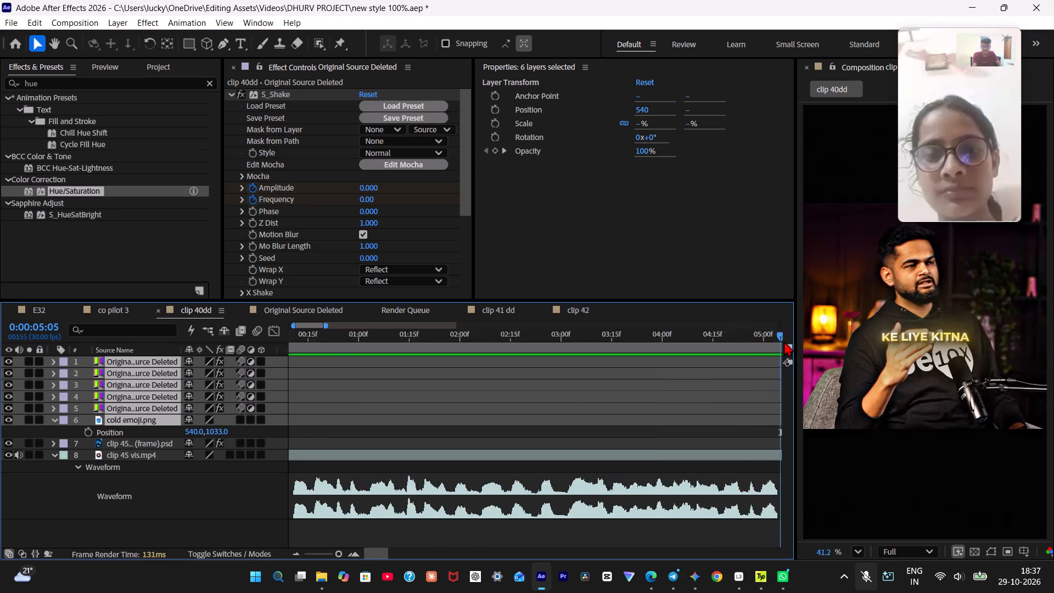
left_click_drag(784, 341, 588, 354)
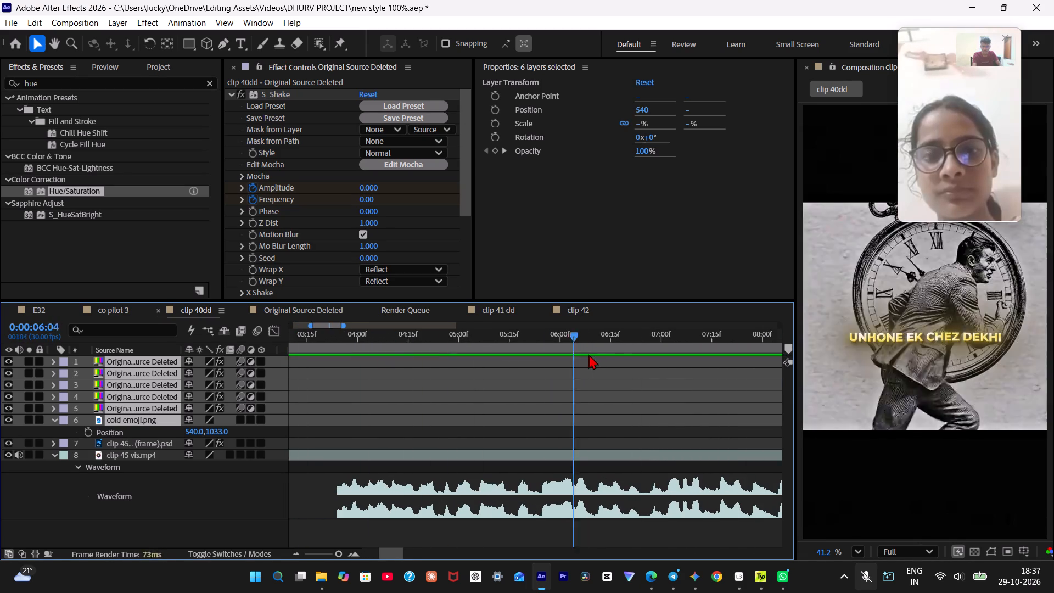
left_click_drag(588, 354, 703, 370)
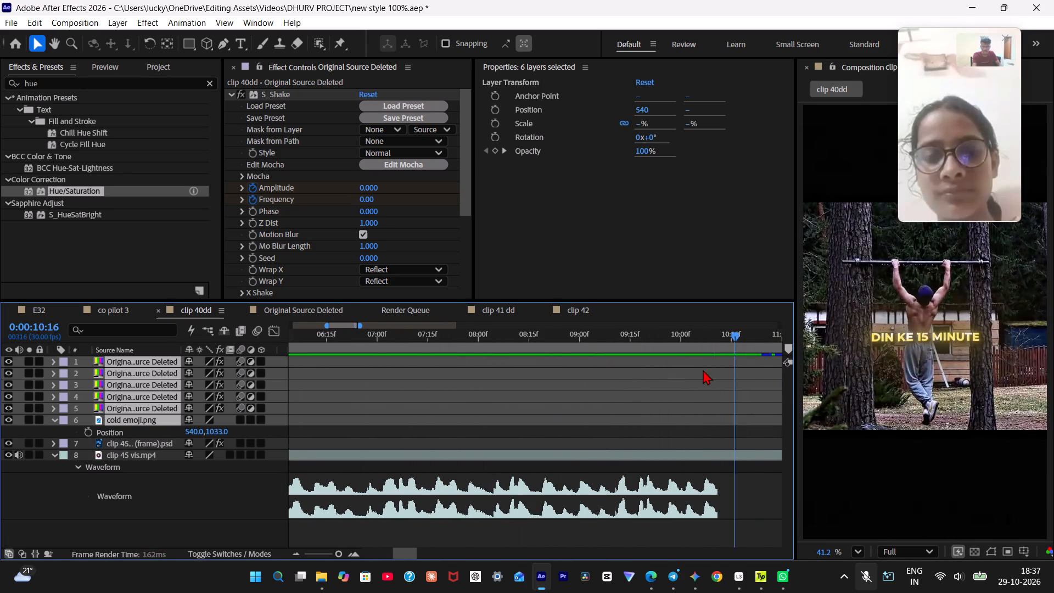
left_click_drag(703, 370, 602, 374)
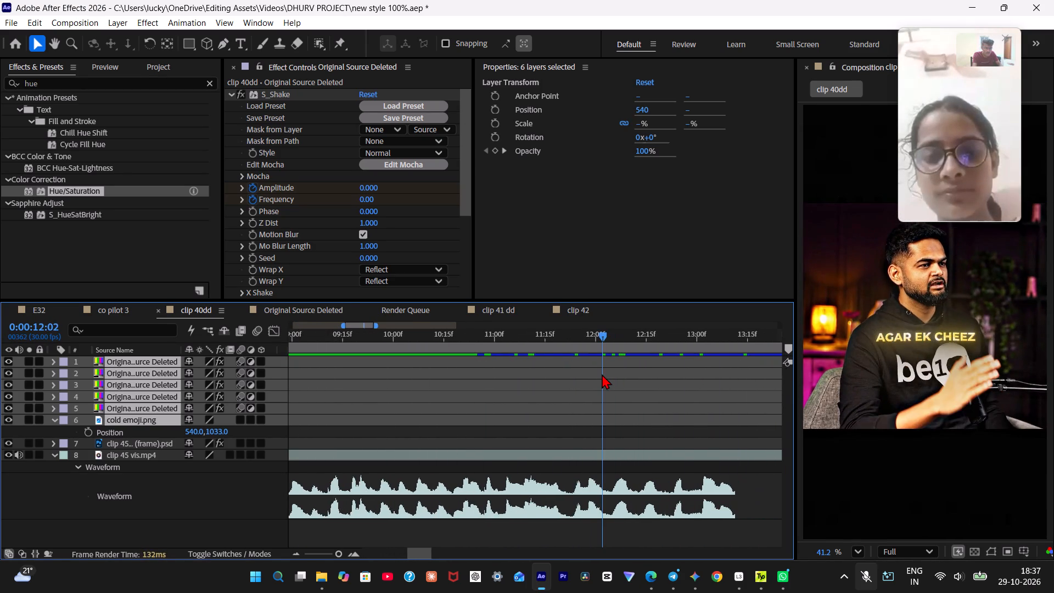
left_click_drag(602, 374, 810, 392)
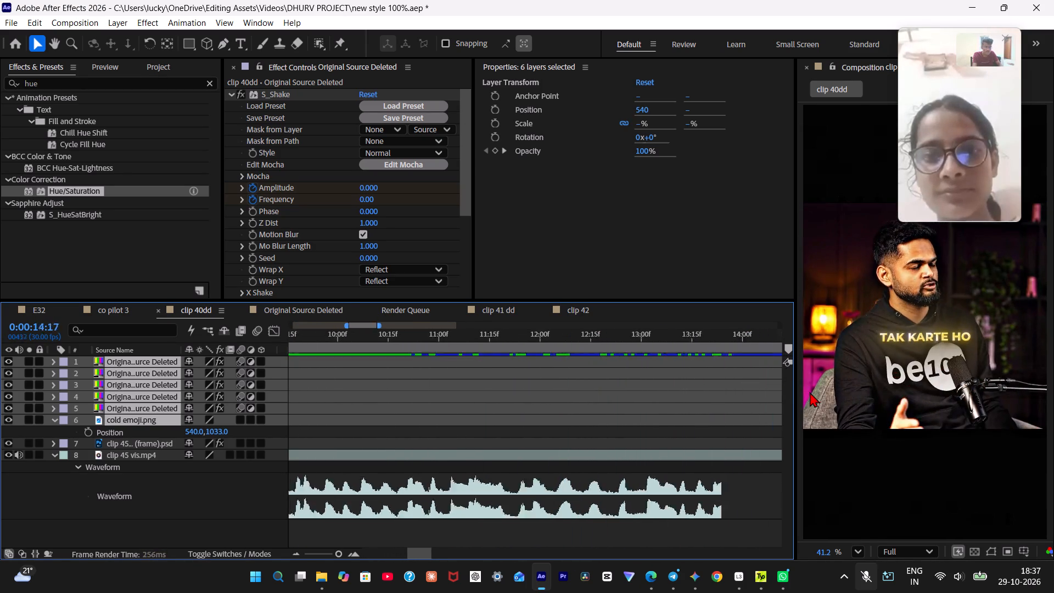
left_click_drag(810, 392, 664, 398)
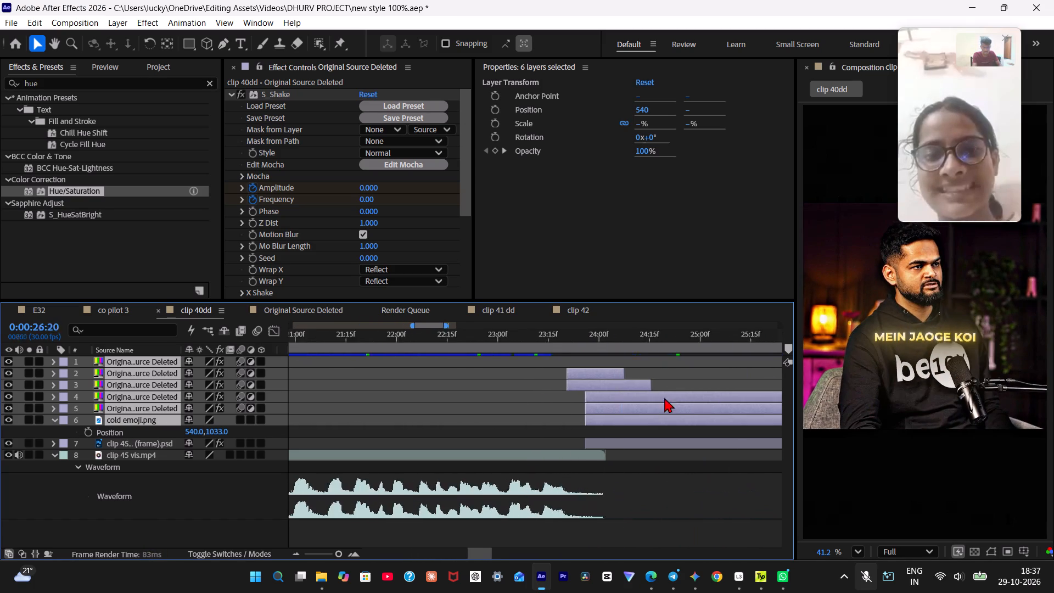
left_click_drag(664, 398, 0, 396)
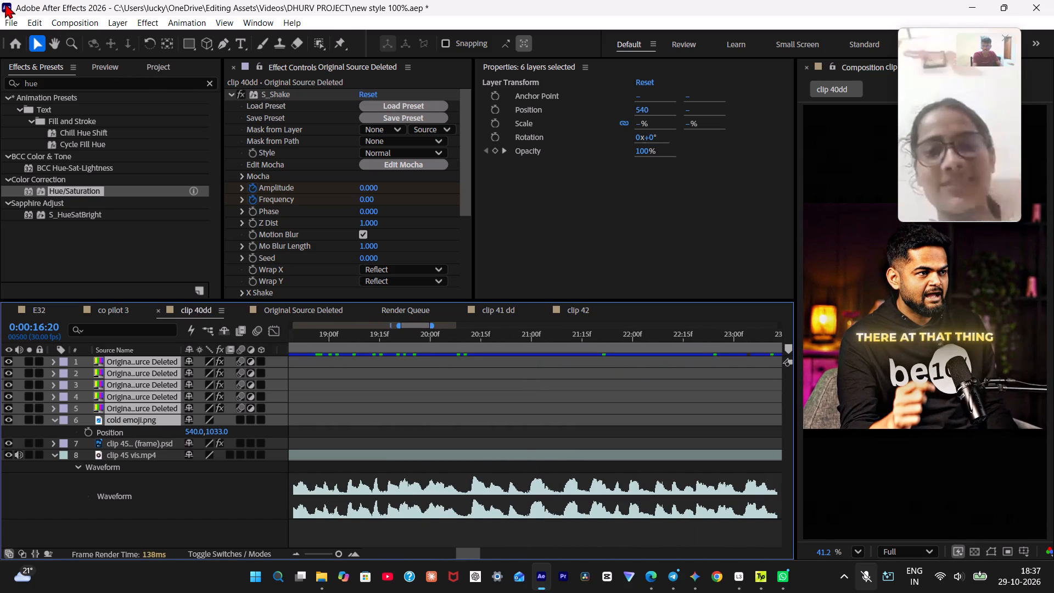
Add clip 40dd to the render queue and open the new item's output file destination for naming.
left_click(4, 19)
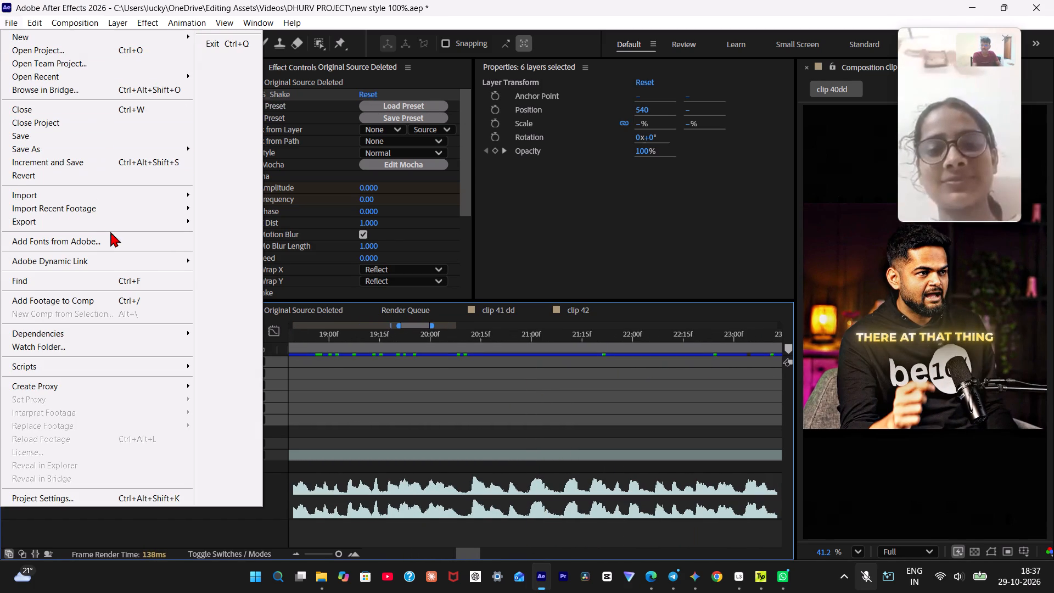
left_click(232, 233)
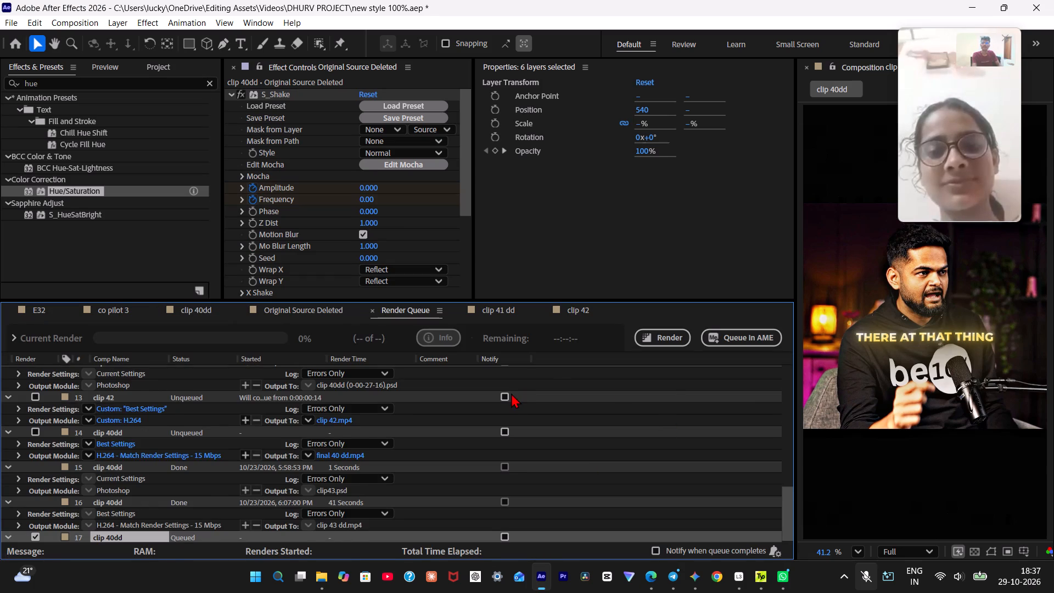
scroll(512, 393, "down", 5)
left_click(348, 537)
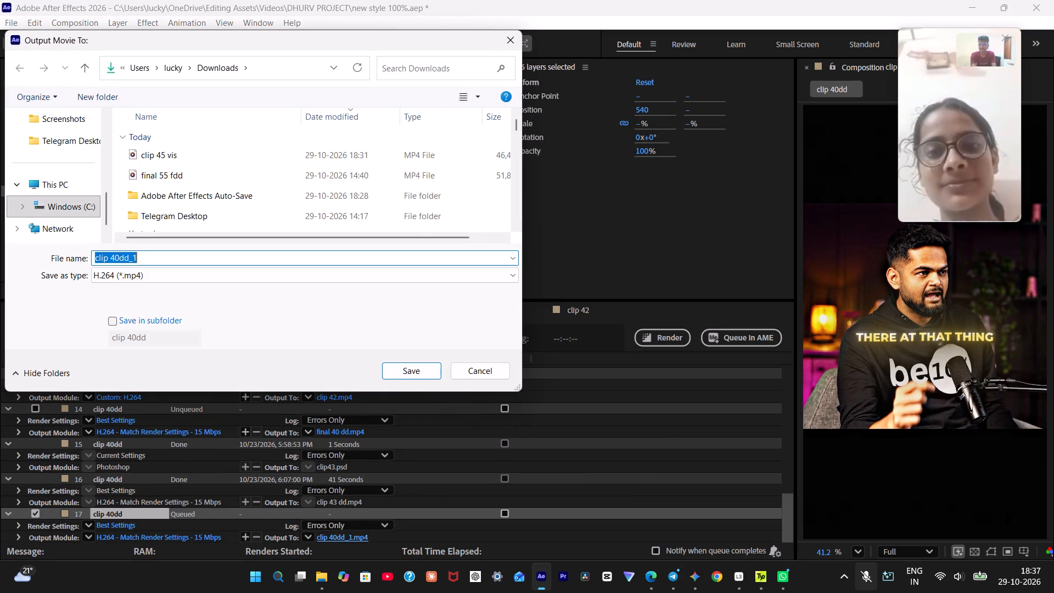
Name the queued clip 40dd output file "clip final 45 vis" in the Downloads folder, keeping the H.264 format.
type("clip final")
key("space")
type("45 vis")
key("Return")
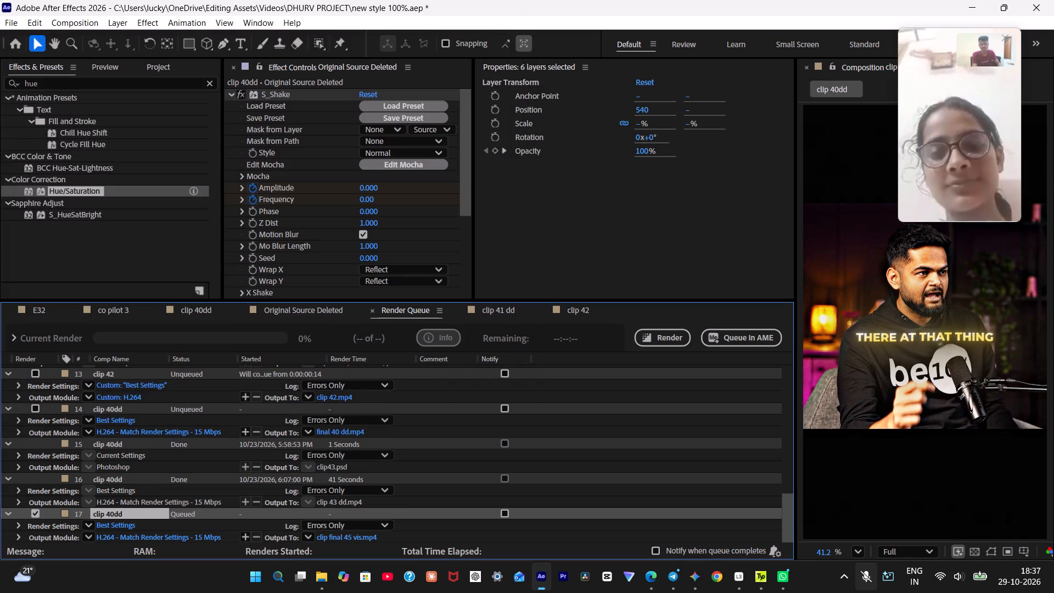
Start rendering the queued clip 40dd item, proceeding despite the missing footage files.
left_click(663, 336)
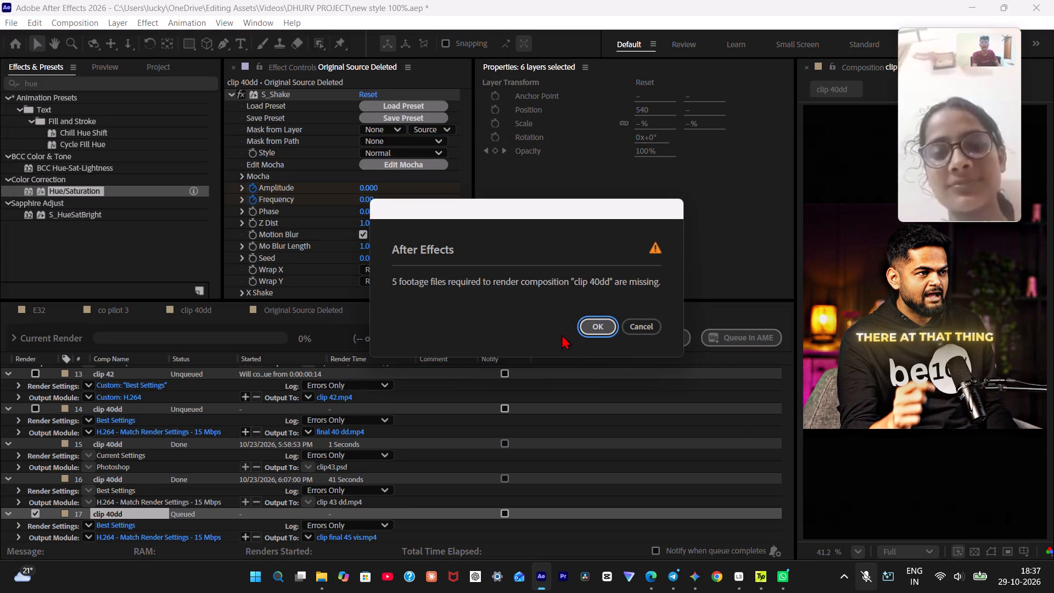
left_click(587, 319)
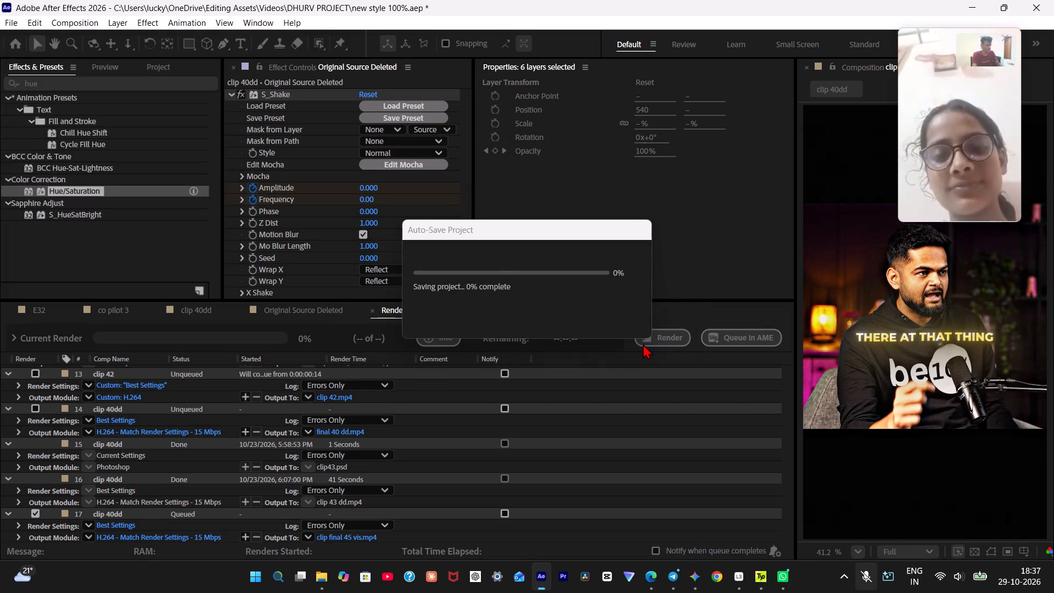